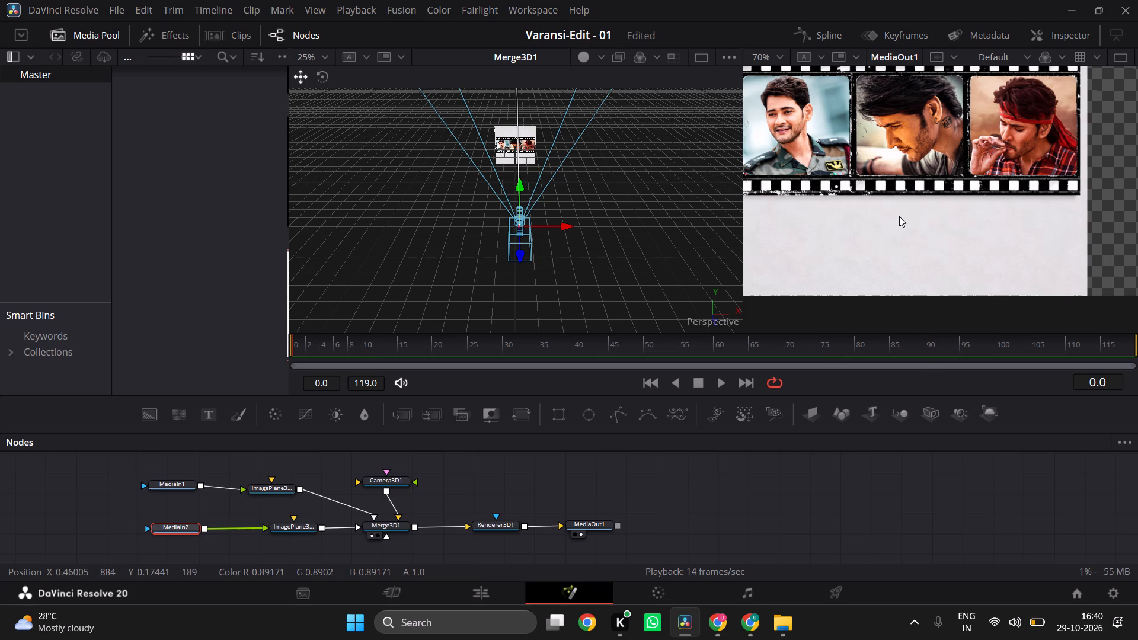
Move the filmstrip image plane upward in the 3D scene, partly clear of the white paper-texture plane.
{"action": "scroll", "coordinate": [909, 217], "scroll_direction": "right", "scroll_amount": 1}
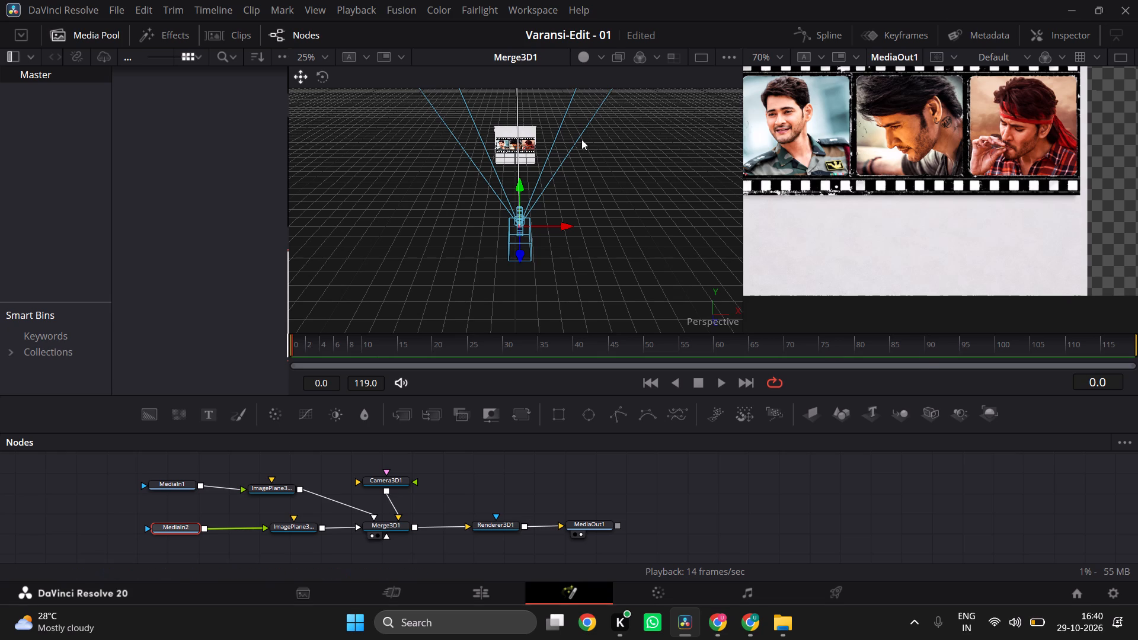
{"action": "left_click", "coordinate": [514, 147]}
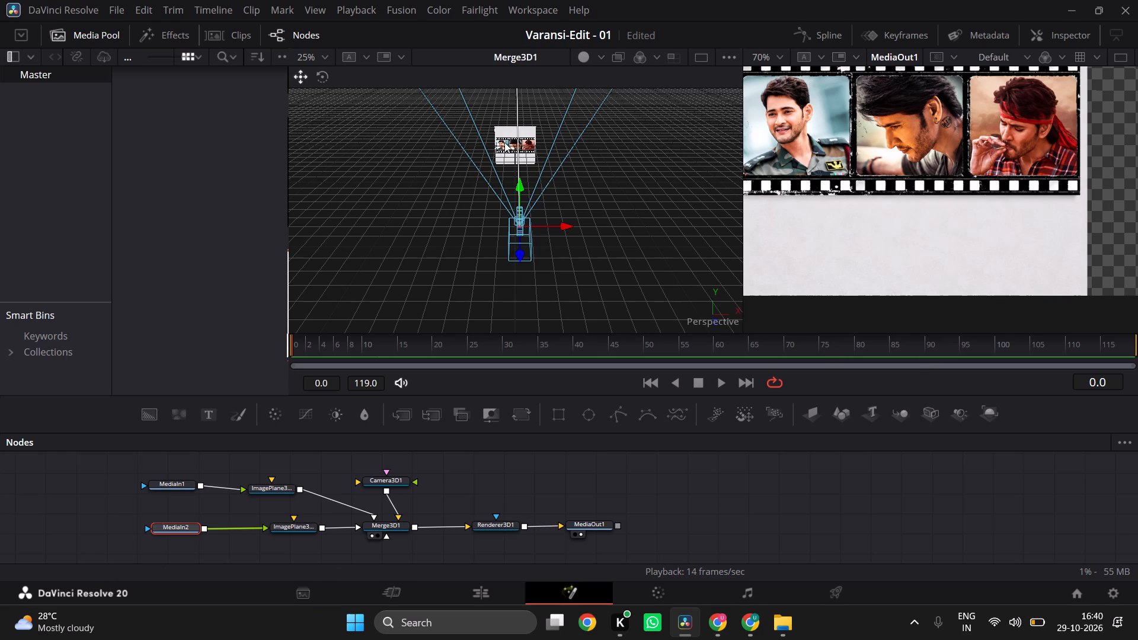
{"action": "left_click", "coordinate": [504, 142]}
{"action": "scroll", "coordinate": [504, 142], "scroll_direction": "up", "scroll_amount": 1, "text": "ctrl"}
{"action": "scroll", "coordinate": [504, 142], "scroll_direction": "up", "scroll_amount": 1}
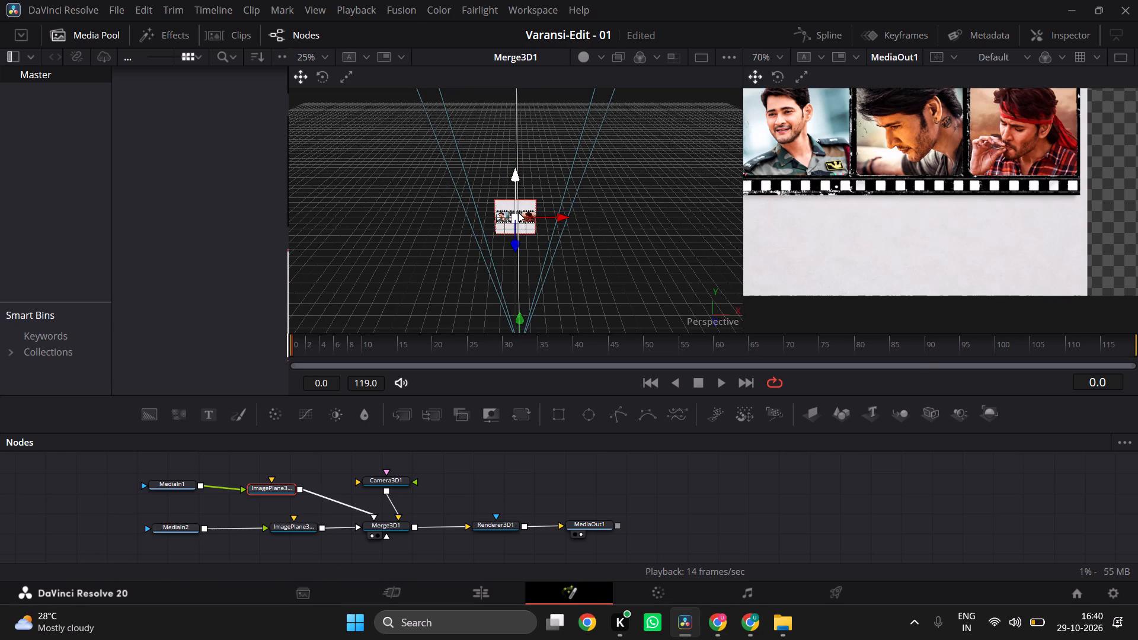
{"action": "scroll", "coordinate": [518, 212], "scroll_direction": "up", "scroll_amount": 3, "text": "ctrl"}
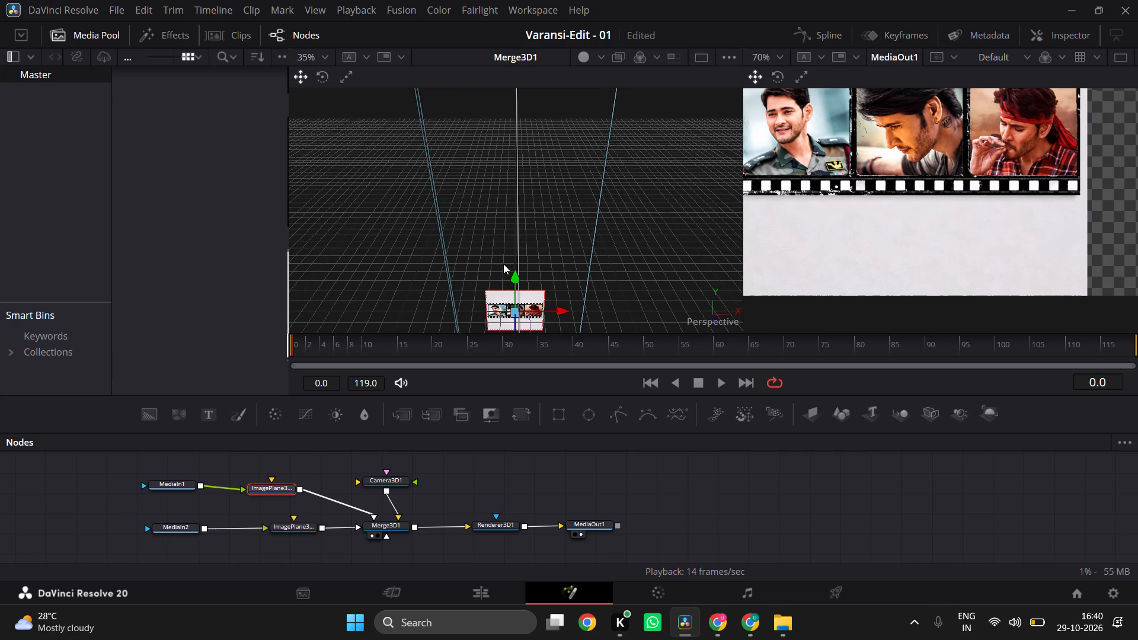
{"action": "scroll", "coordinate": [503, 264], "scroll_direction": "down", "scroll_amount": 1}
{"action": "scroll", "coordinate": [503, 264], "scroll_direction": "up", "scroll_amount": 4, "text": "ctrl"}
{"action": "scroll", "coordinate": [518, 176], "scroll_direction": "up", "scroll_amount": 1}
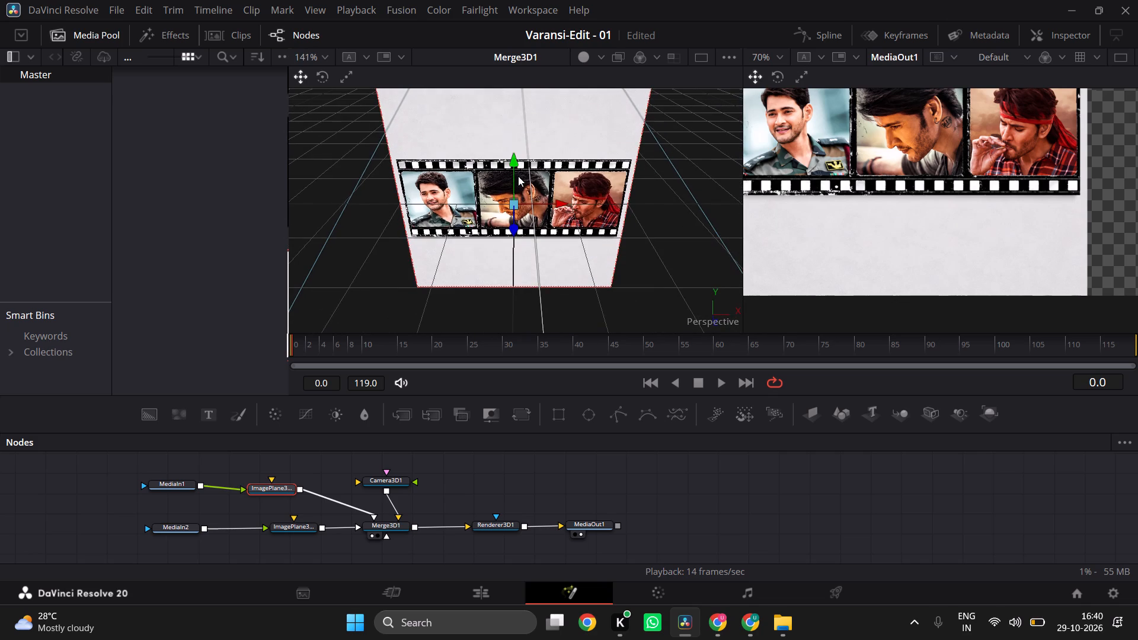
{"action": "left_click_drag", "start_coordinate": [510, 185], "coordinate": [513, 206]}
{"action": "left_click_drag", "start_coordinate": [513, 206], "coordinate": [513, 242]}
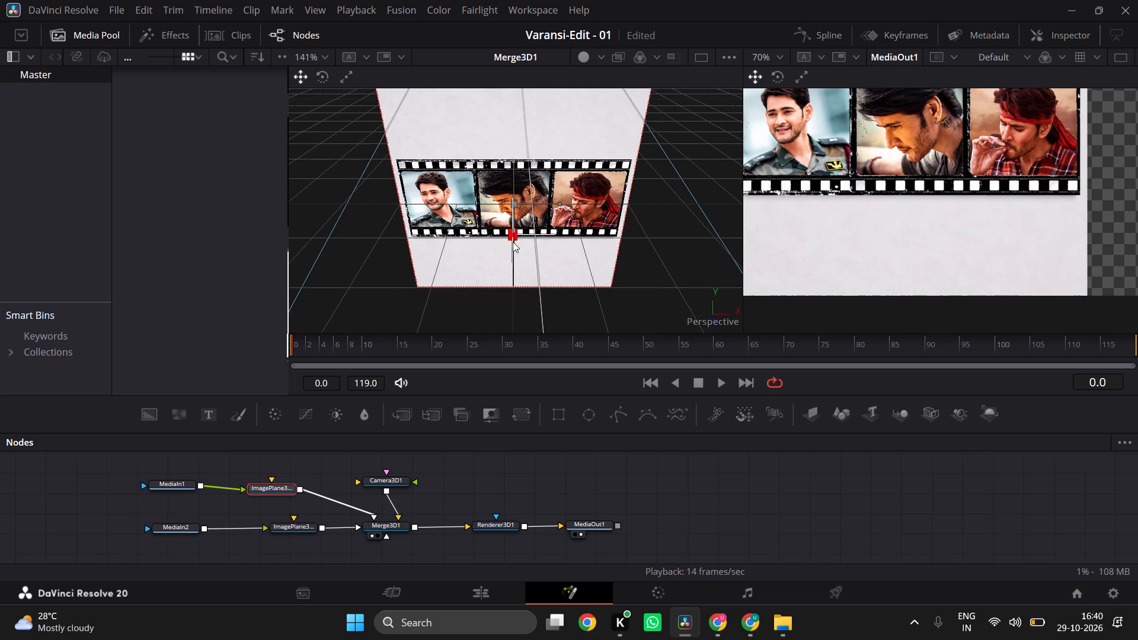
{"action": "left_click_drag", "start_coordinate": [513, 242], "coordinate": [514, 241]}
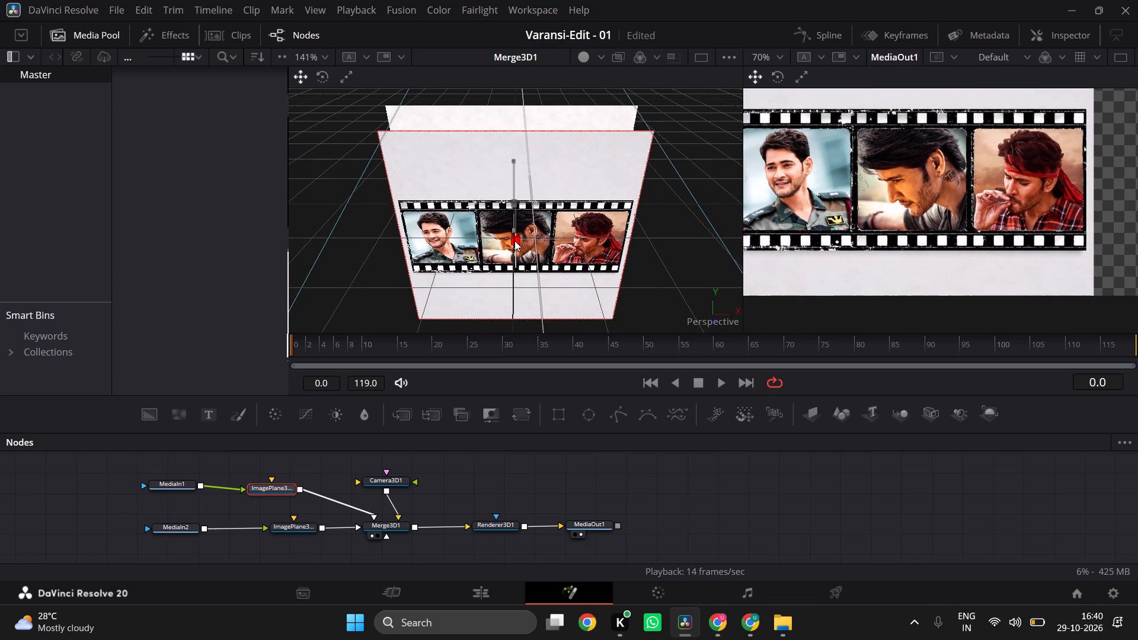
{"action": "left_click_drag", "start_coordinate": [514, 241], "coordinate": [517, 166]}
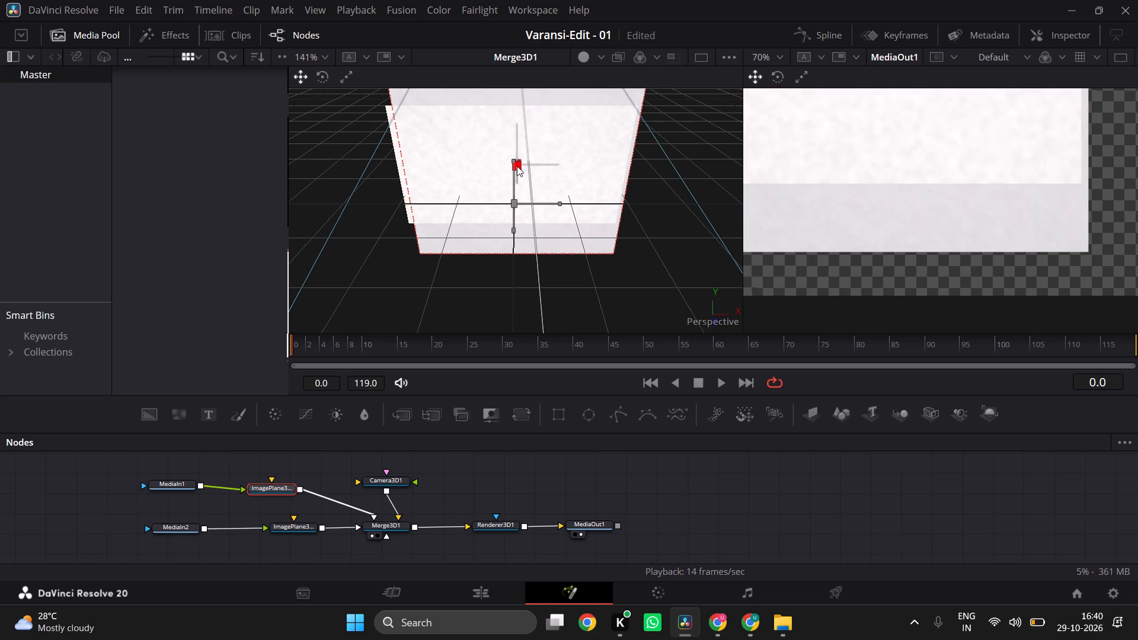
{"action": "left_click_drag", "start_coordinate": [517, 166], "coordinate": [517, 168]}
{"action": "left_click_drag", "start_coordinate": [515, 166], "coordinate": [515, 120]}
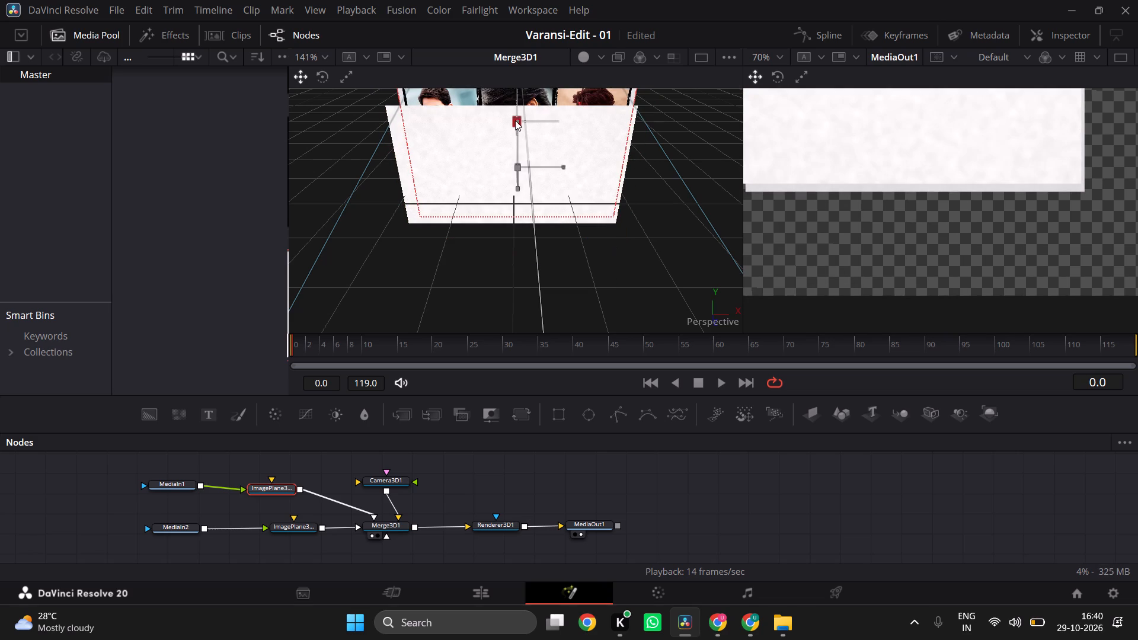
{"action": "left_click_drag", "start_coordinate": [515, 120], "coordinate": [510, 113]}
Move the white paper-texture image plane down and slightly sideways, below the filmstrip plane in the 3D scene.
{"action": "left_click", "coordinate": [516, 170]}
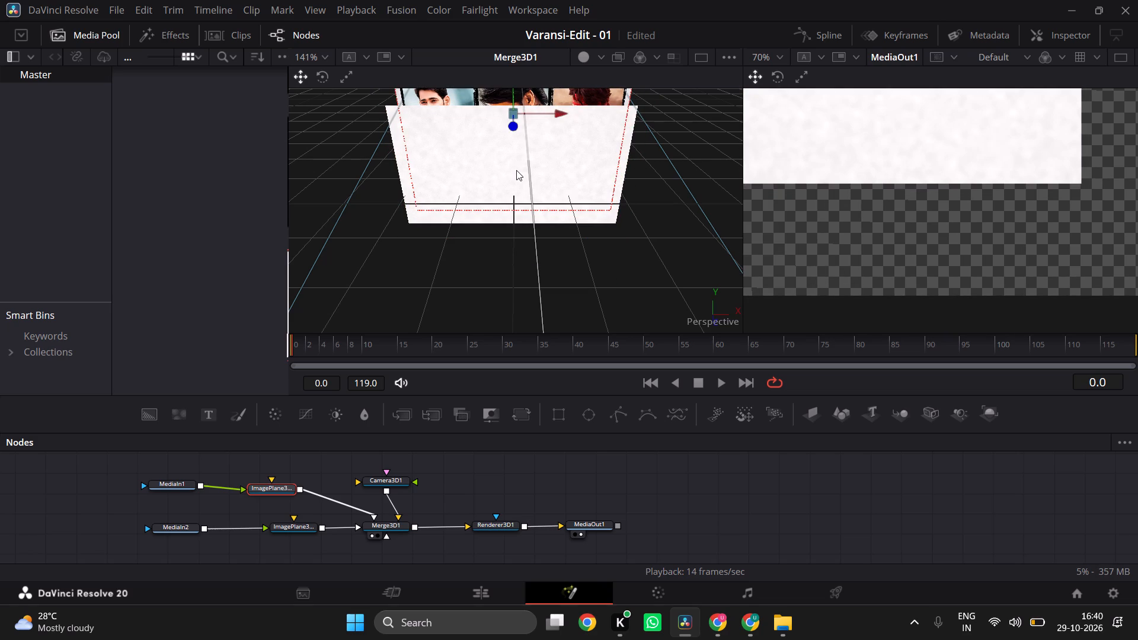
{"action": "left_click", "coordinate": [516, 170]}
{"action": "left_click_drag", "start_coordinate": [510, 172], "coordinate": [512, 199]}
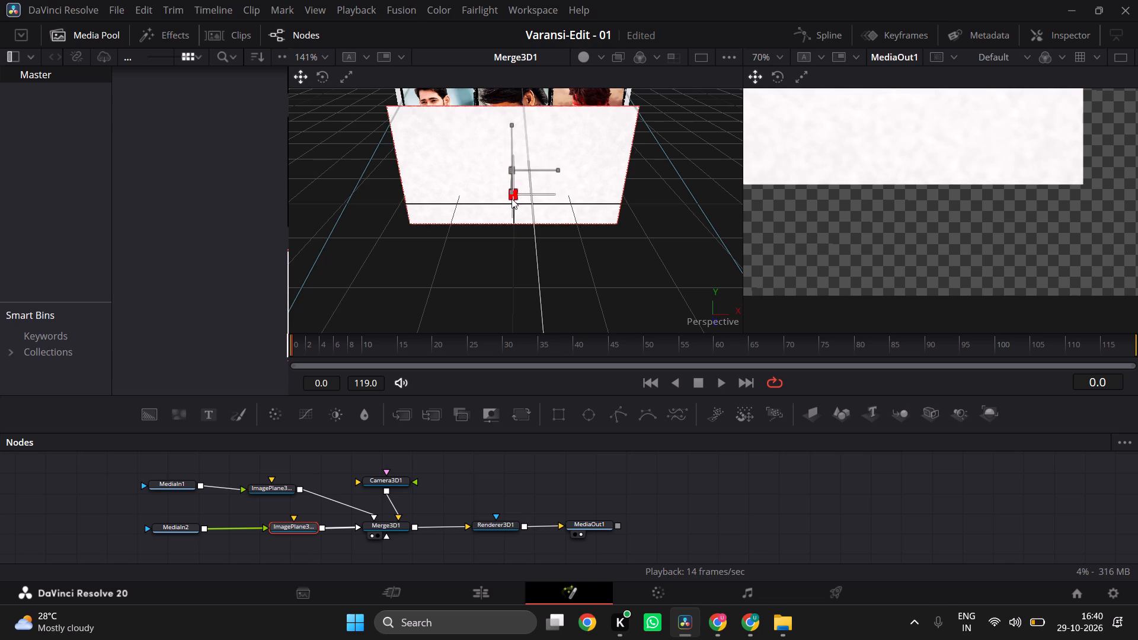
{"action": "left_click_drag", "start_coordinate": [512, 199], "coordinate": [510, 290]}
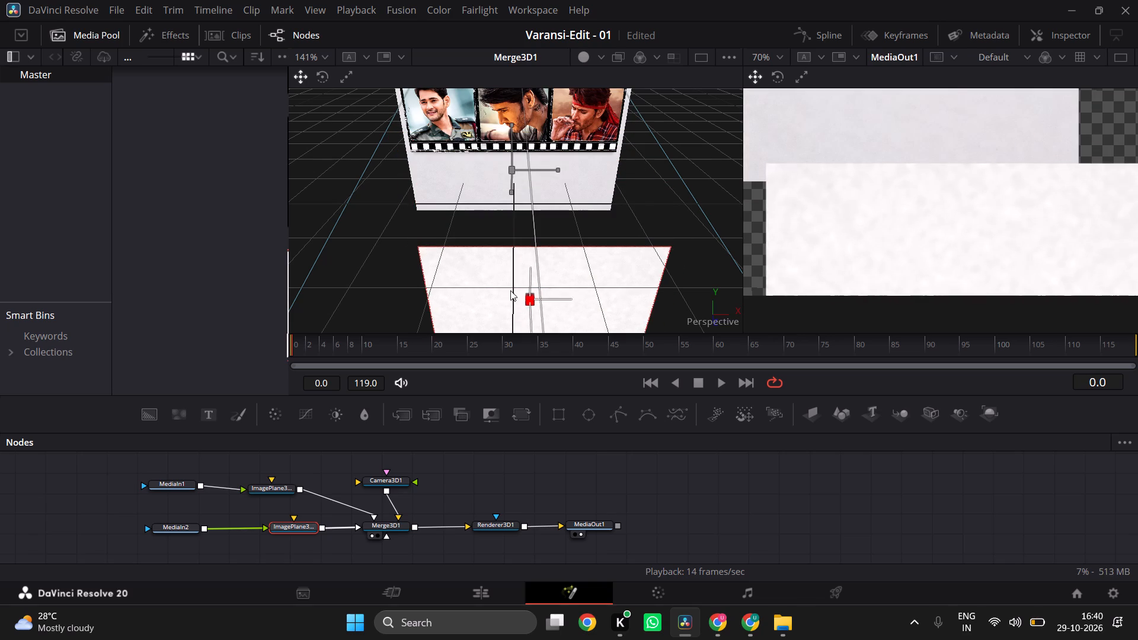
{"action": "left_click_drag", "start_coordinate": [510, 290], "coordinate": [528, 253]}
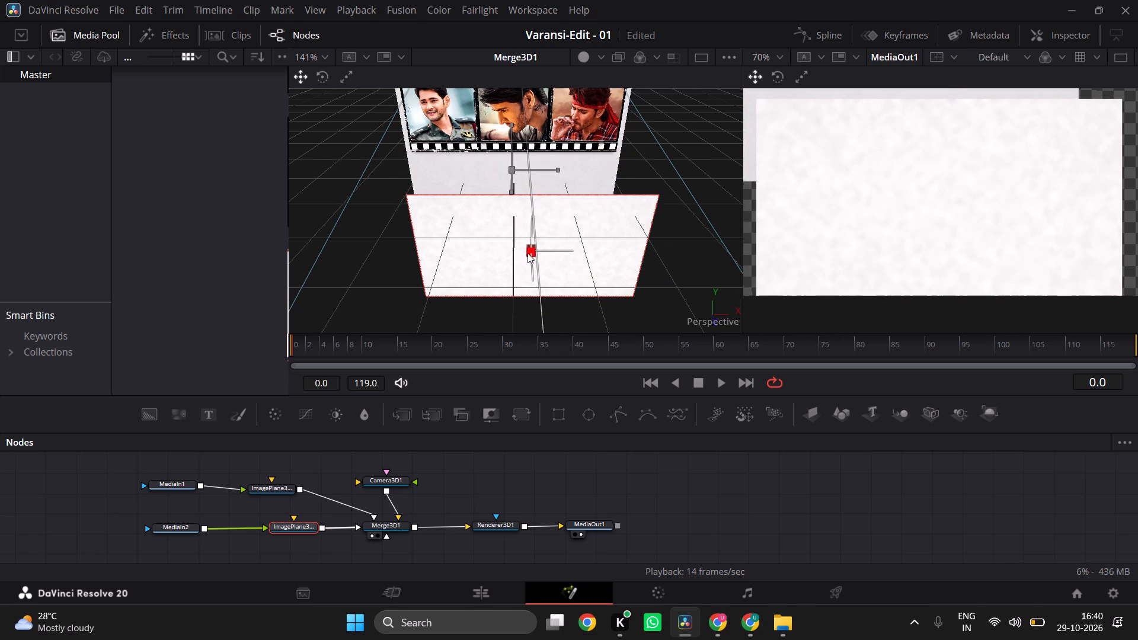
{"action": "left_click_drag", "start_coordinate": [528, 253], "coordinate": [527, 253]}
With the output view at 100%, move the filmstrip image plane down in front of the paper-texture plane so it overlaps it.
{"action": "left_click", "coordinate": [759, 52]}
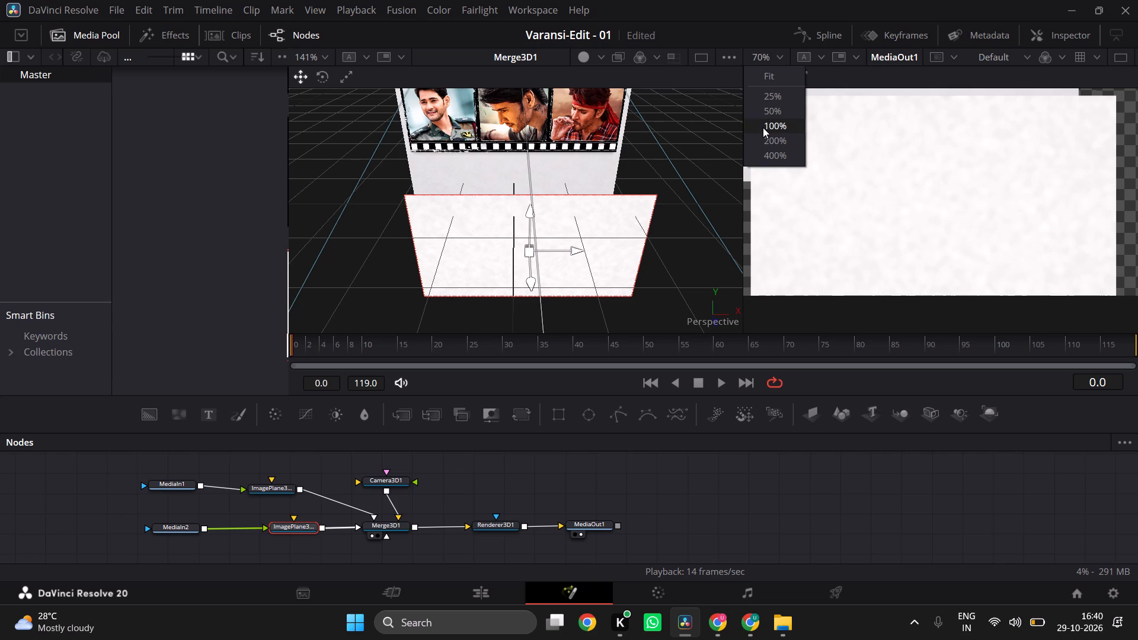
{"action": "left_click", "coordinate": [763, 127]}
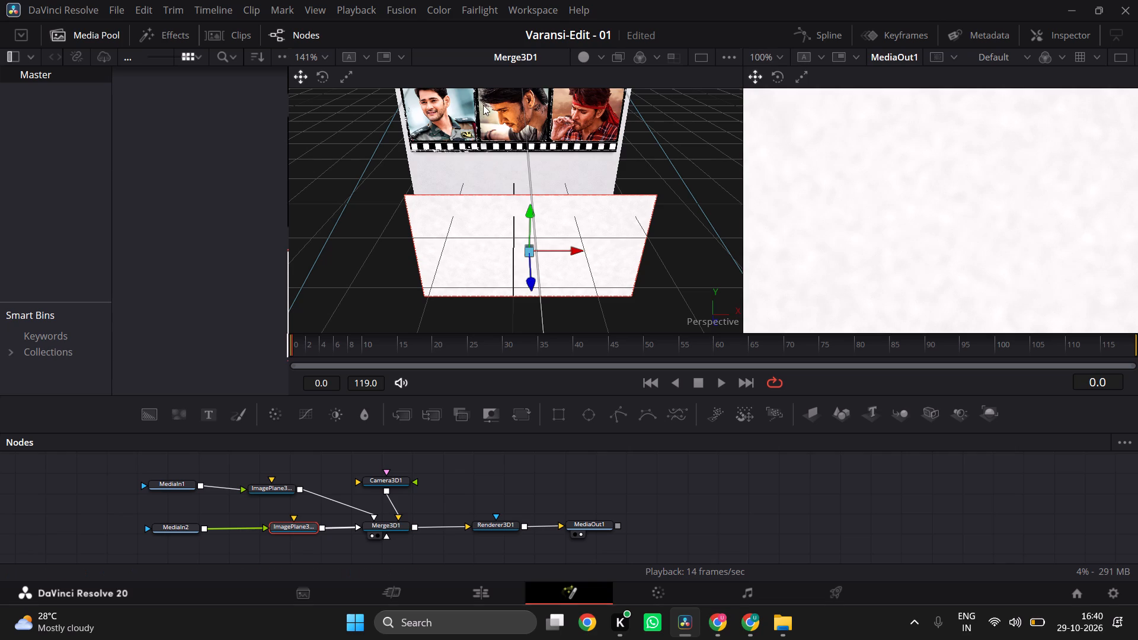
{"action": "left_click", "coordinate": [501, 116]}
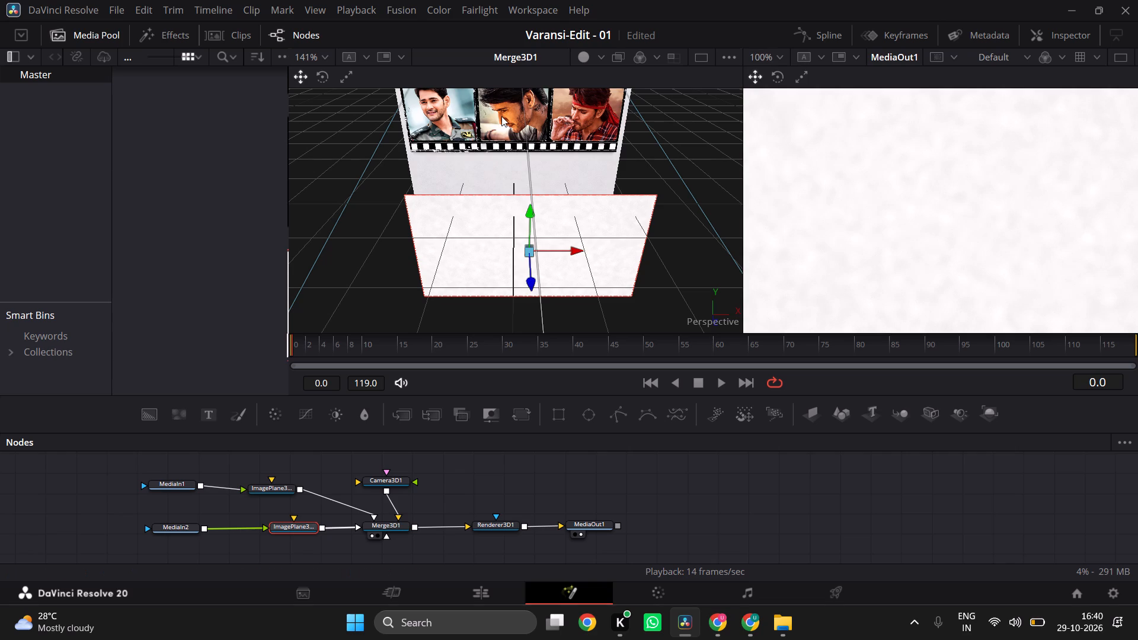
{"action": "left_click", "coordinate": [513, 113]}
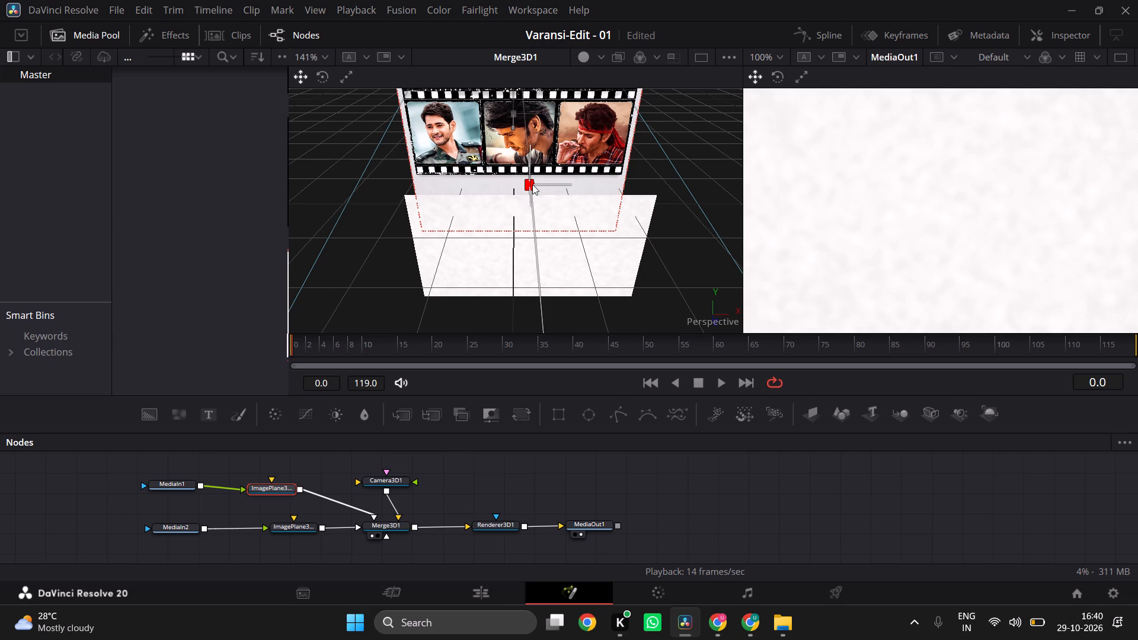
{"action": "left_click_drag", "start_coordinate": [528, 186], "coordinate": [529, 231]}
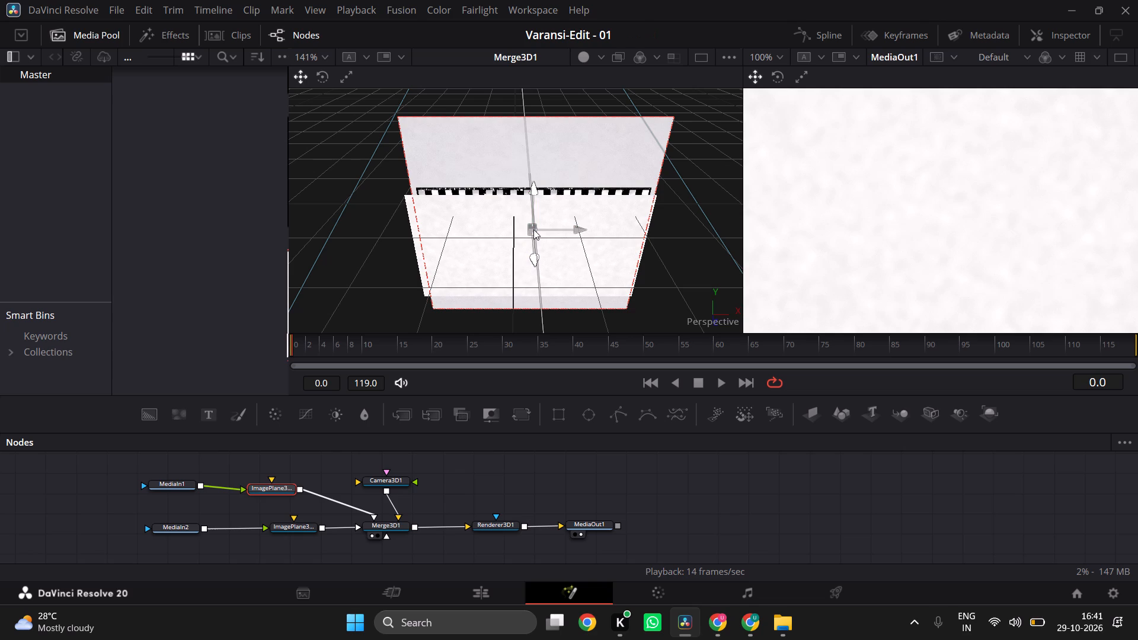
{"action": "left_click_drag", "start_coordinate": [533, 229], "coordinate": [535, 267]}
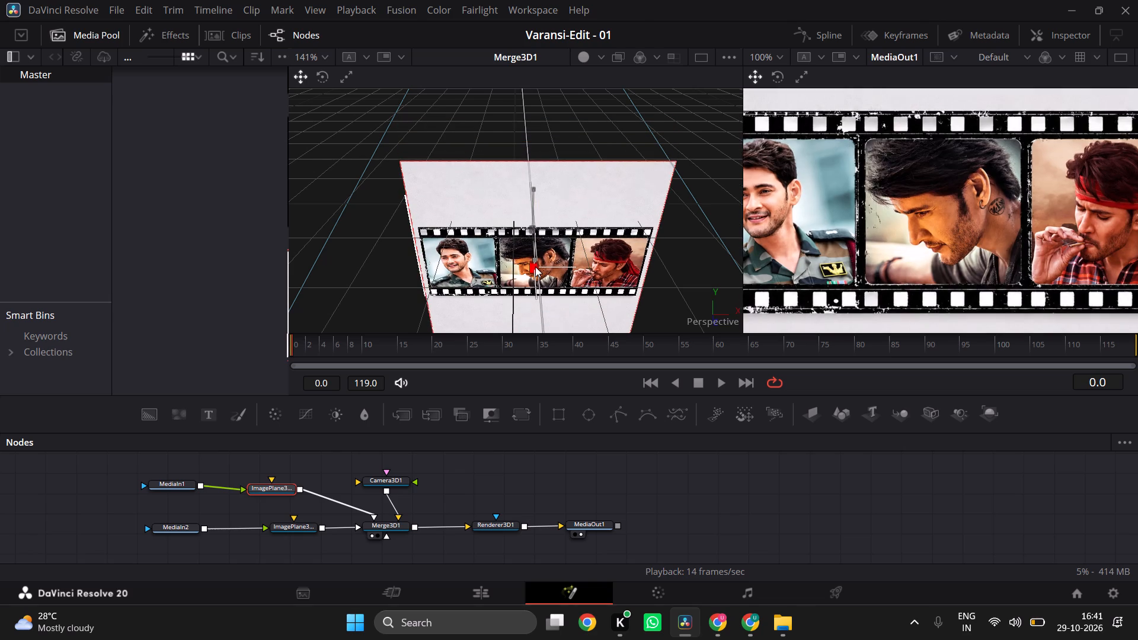
{"action": "left_click_drag", "start_coordinate": [535, 267], "coordinate": [535, 260]}
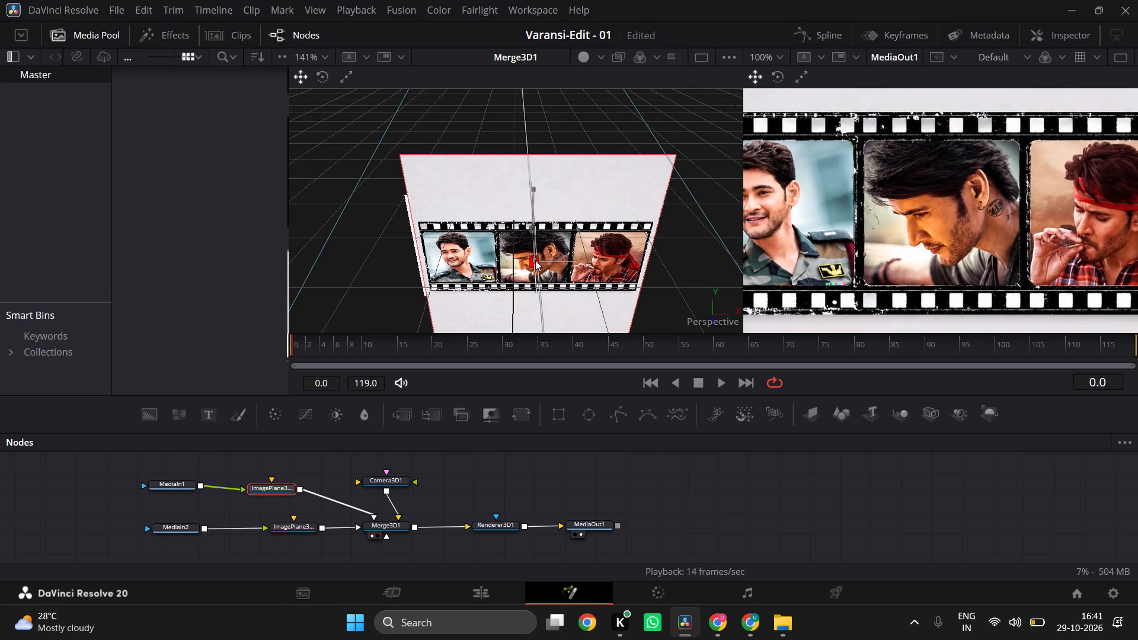
{"action": "left_click_drag", "start_coordinate": [535, 260], "coordinate": [535, 261]}
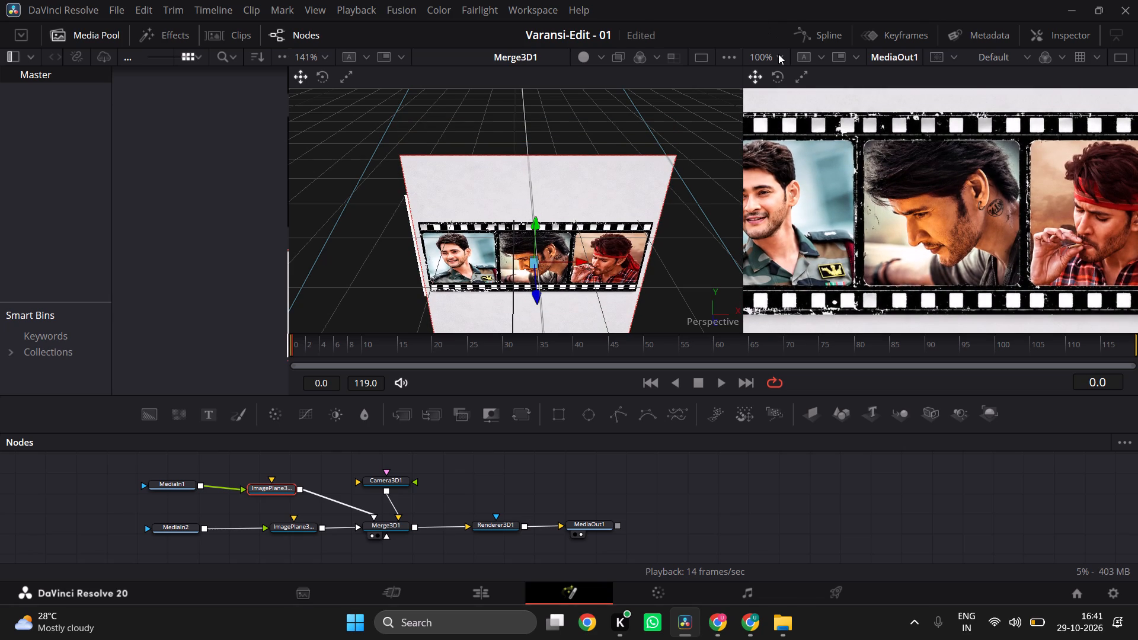
Examine how the filmstrip plane is framed against the paper background in the rendered output and the 3D scene.
{"action": "left_click", "coordinate": [778, 54]}
{"action": "left_click", "coordinate": [773, 112]}
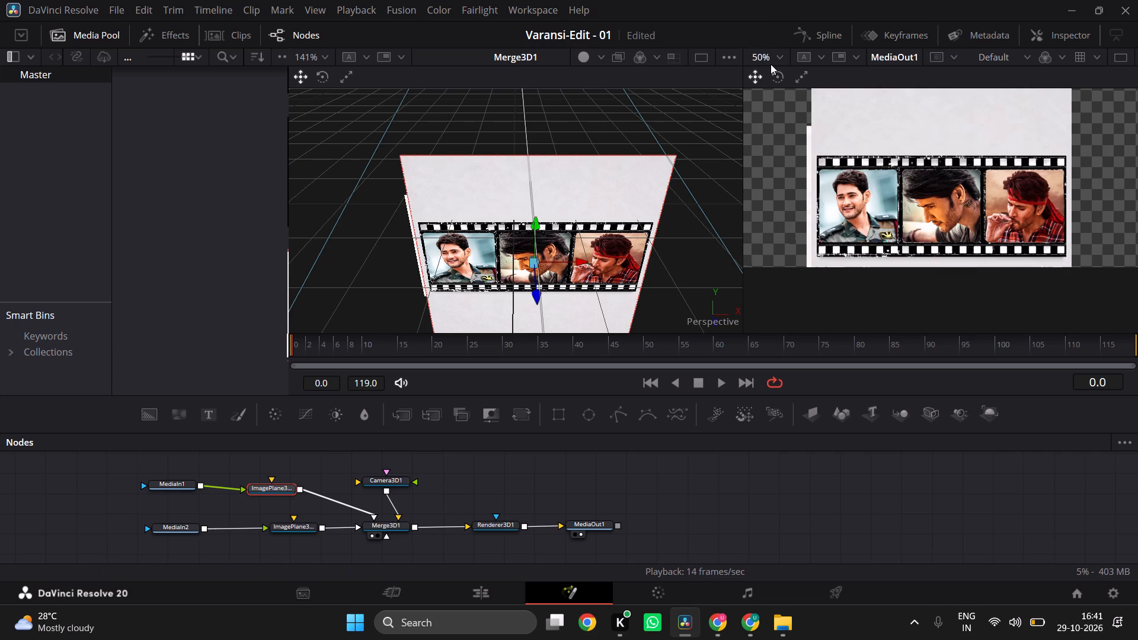
{"action": "left_click", "coordinate": [771, 64]}
{"action": "left_click", "coordinate": [774, 126]}
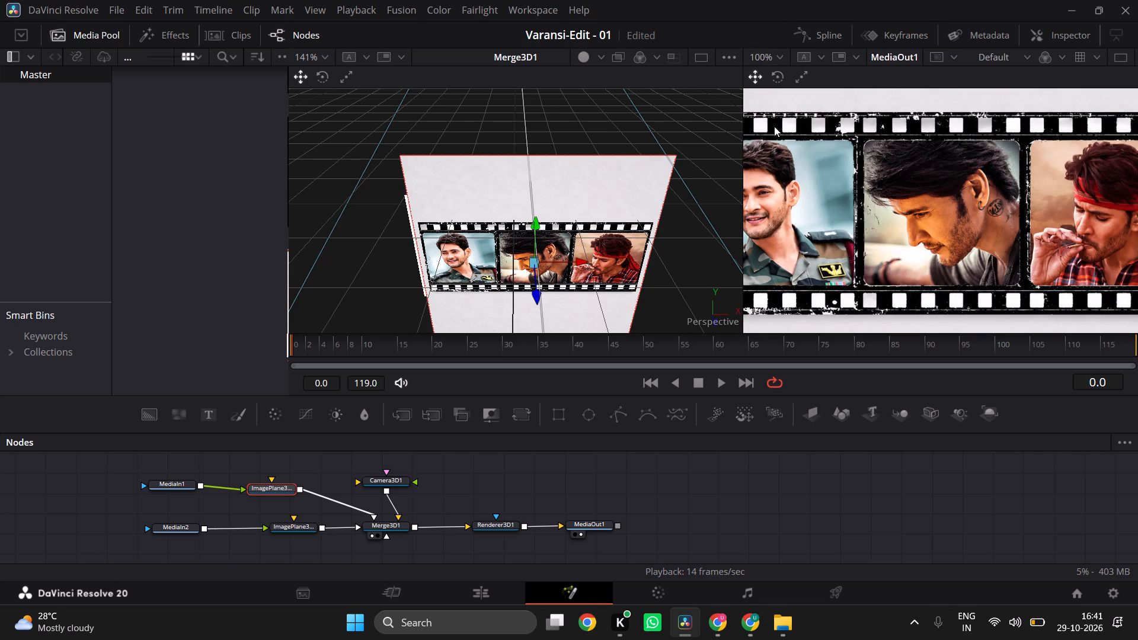
{"action": "left_click", "coordinate": [536, 264]}
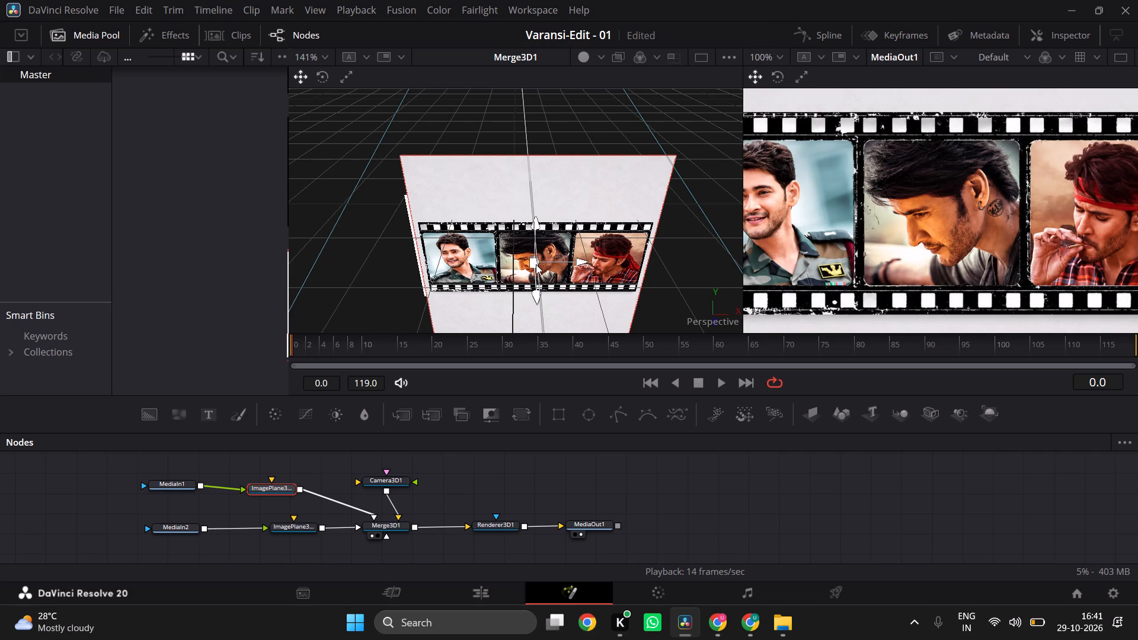
{"action": "left_click", "coordinate": [535, 258]}
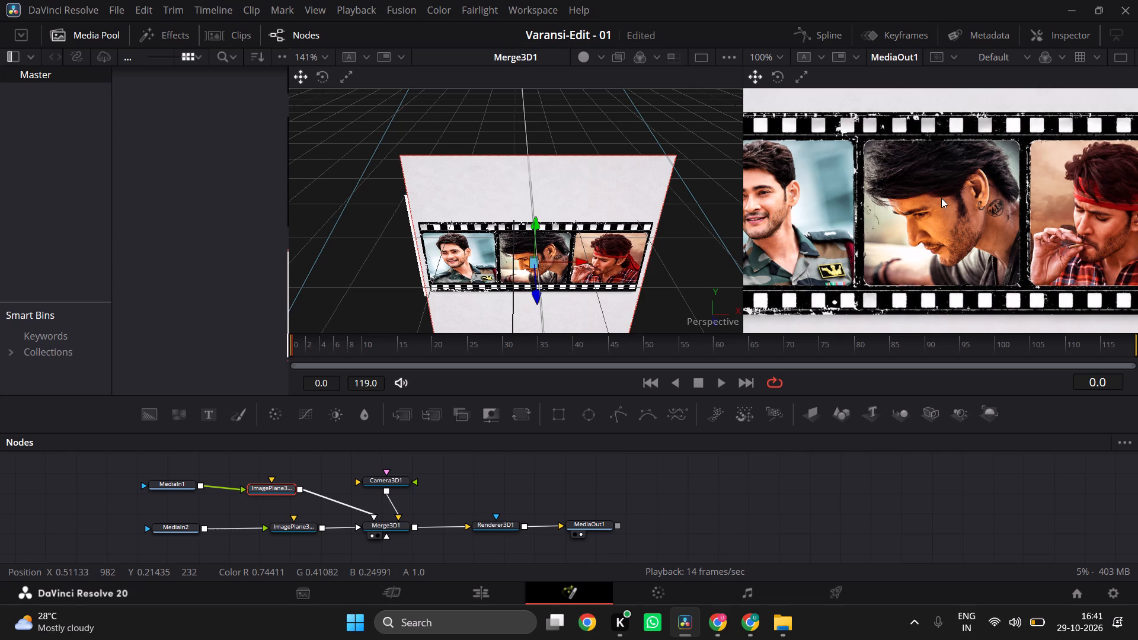
{"action": "scroll", "coordinate": [941, 198], "scroll_direction": "down", "scroll_amount": 2, "text": "ctrl"}
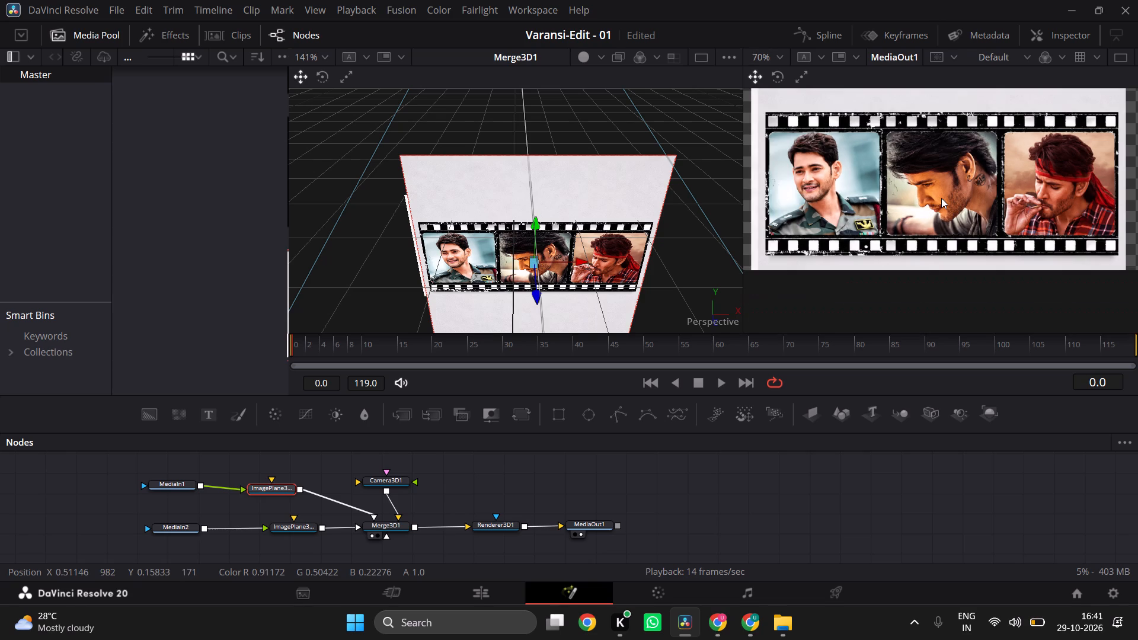
{"action": "scroll", "coordinate": [951, 186], "scroll_direction": "up", "scroll_amount": 1}
{"action": "left_click_drag", "start_coordinate": [919, 242], "coordinate": [929, 205]}
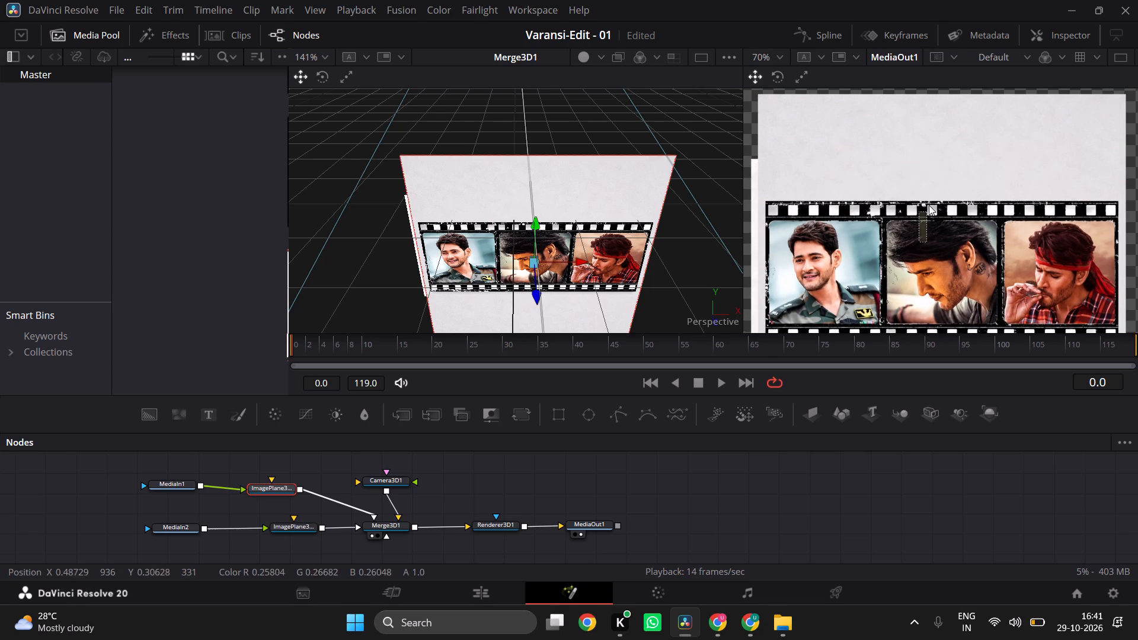
{"action": "left_click_drag", "start_coordinate": [929, 205], "coordinate": [929, 200]}
{"action": "left_click", "coordinate": [593, 185]}
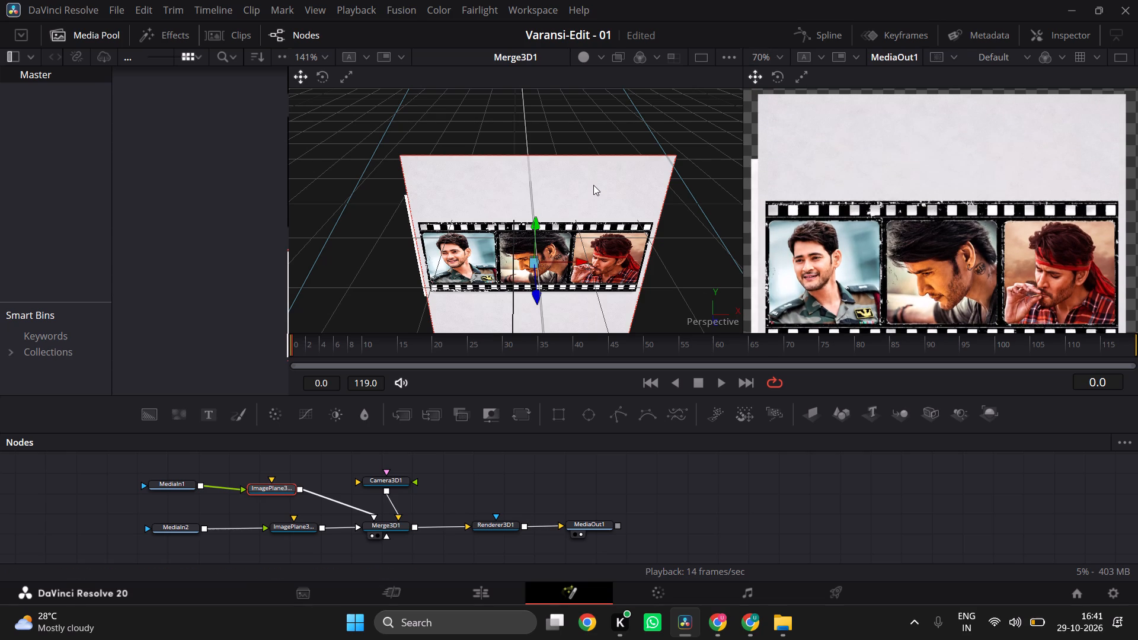
{"action": "scroll", "coordinate": [598, 311], "scroll_direction": "down", "scroll_amount": 2}
{"action": "scroll", "coordinate": [598, 311], "scroll_direction": "up", "scroll_amount": 2}
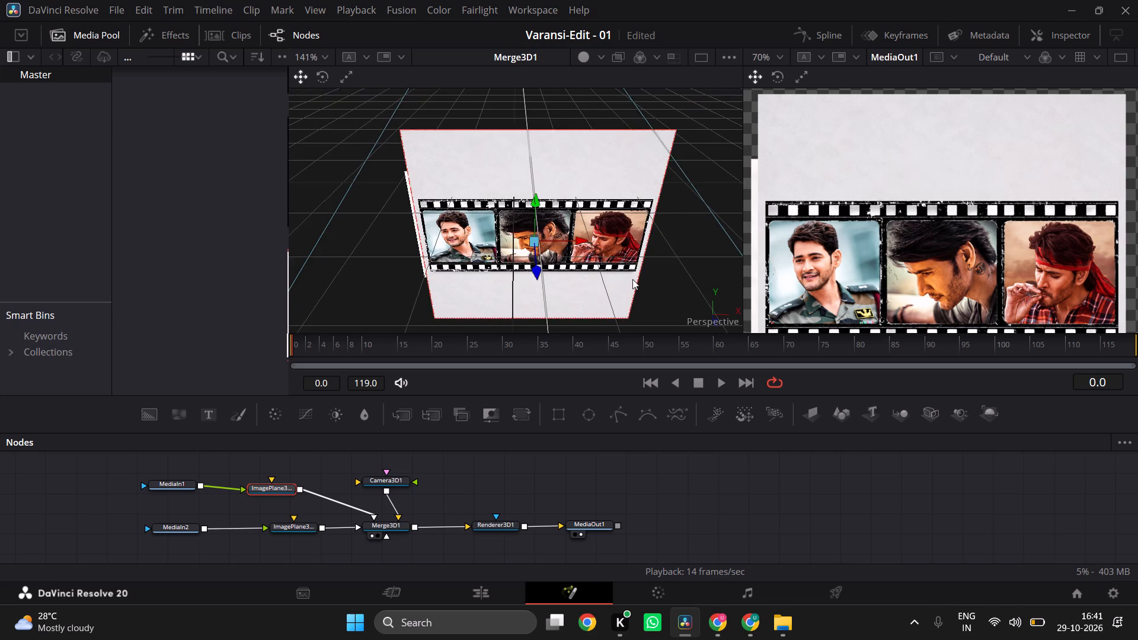
{"action": "scroll", "coordinate": [632, 279], "scroll_direction": "up", "scroll_amount": 1}
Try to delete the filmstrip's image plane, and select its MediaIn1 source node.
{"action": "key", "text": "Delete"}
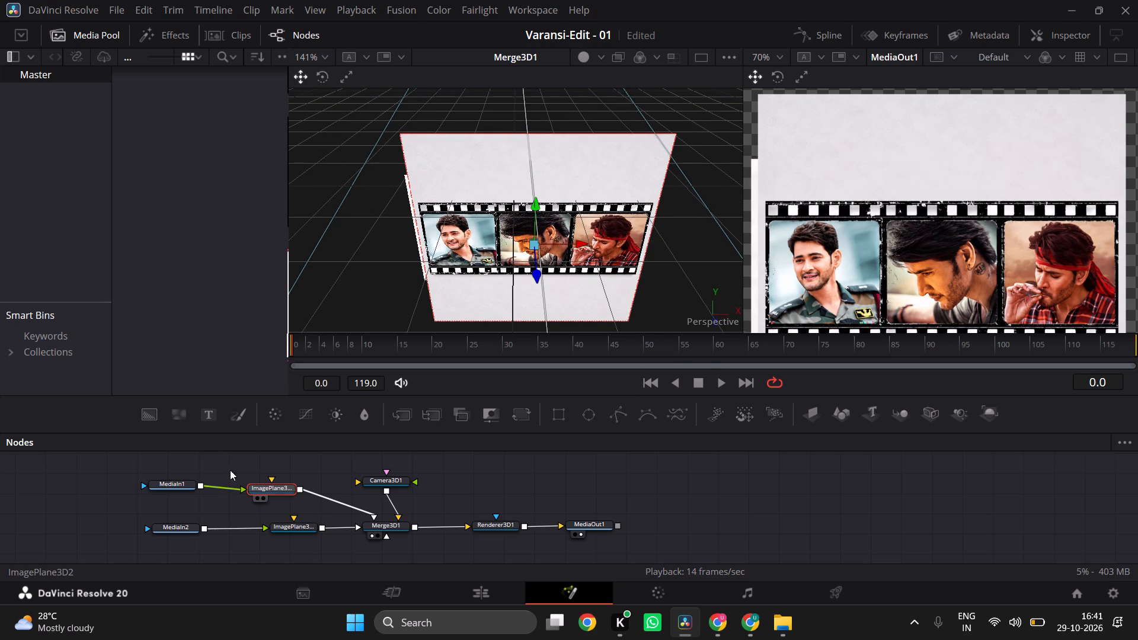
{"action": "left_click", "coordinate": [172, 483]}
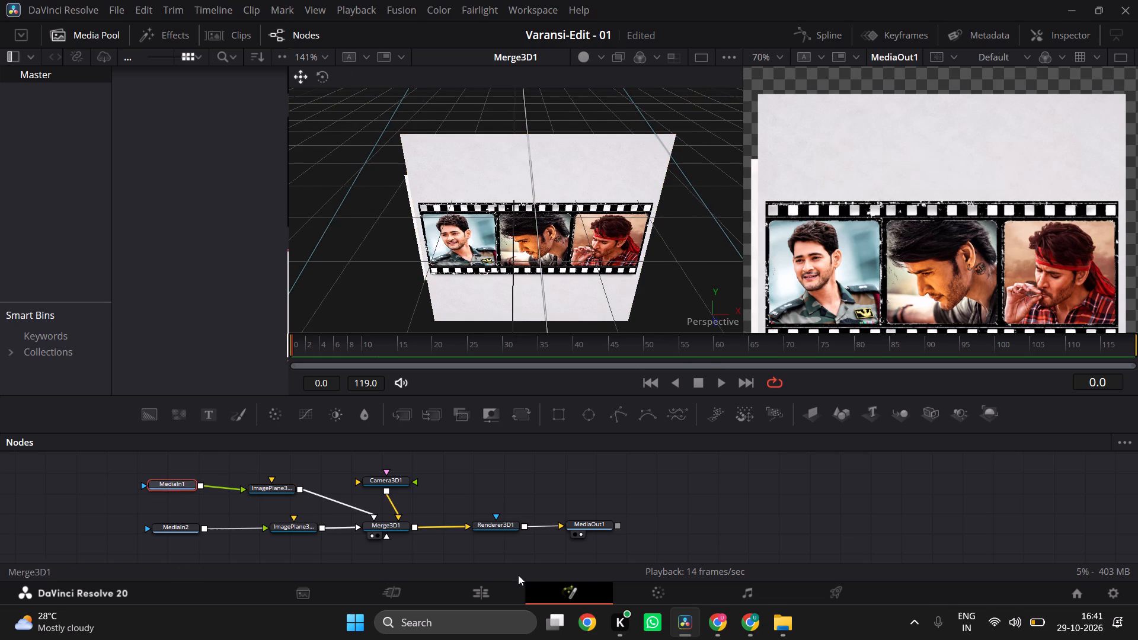
Open c76666eb-2447-49e8-9918-4ec49a76f12b.png from the Part-1 The Intro of ssmb29 folder in Photos and enter its crop editor.
{"action": "left_click", "coordinate": [781, 623]}
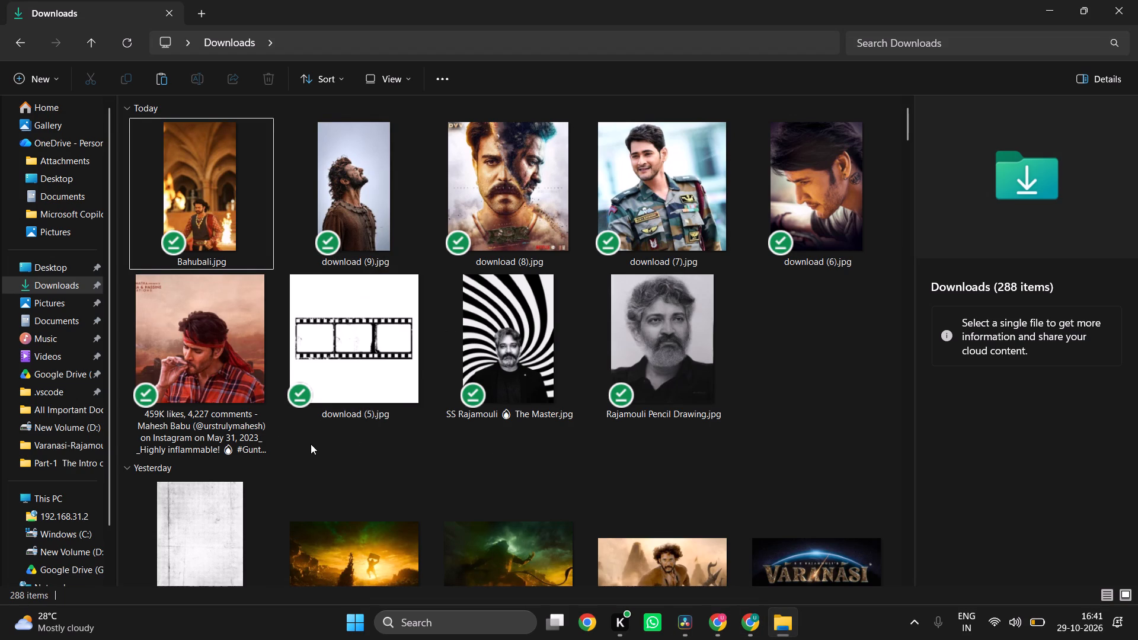
{"action": "scroll", "coordinate": [311, 444], "scroll_direction": "up", "scroll_amount": 1}
{"action": "left_click", "coordinate": [70, 463]}
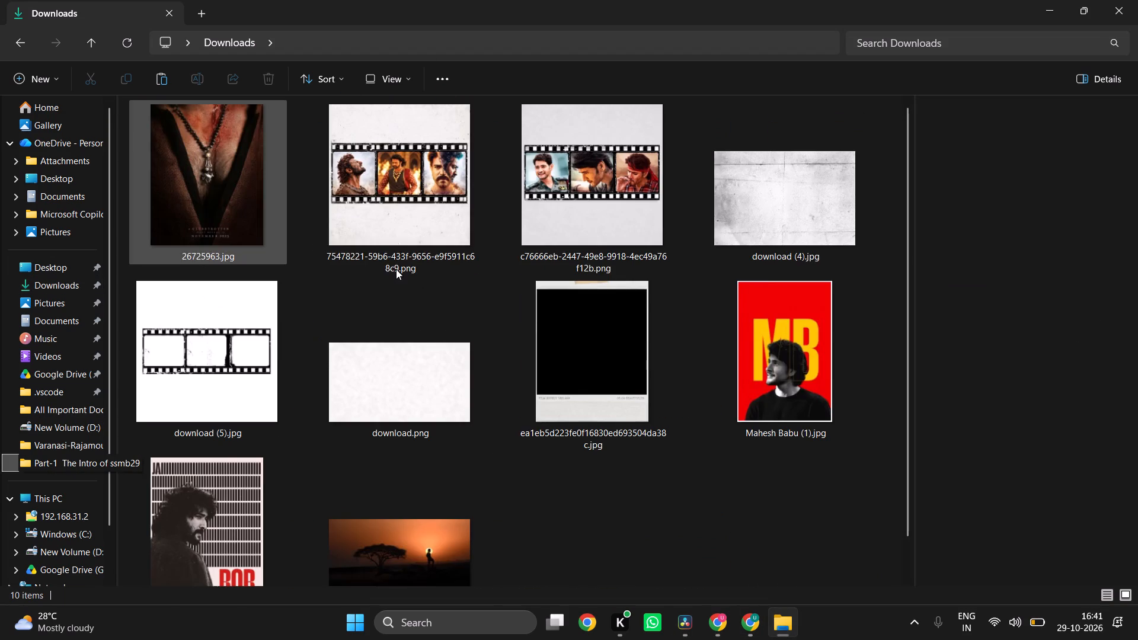
{"action": "double_click", "coordinate": [564, 223]}
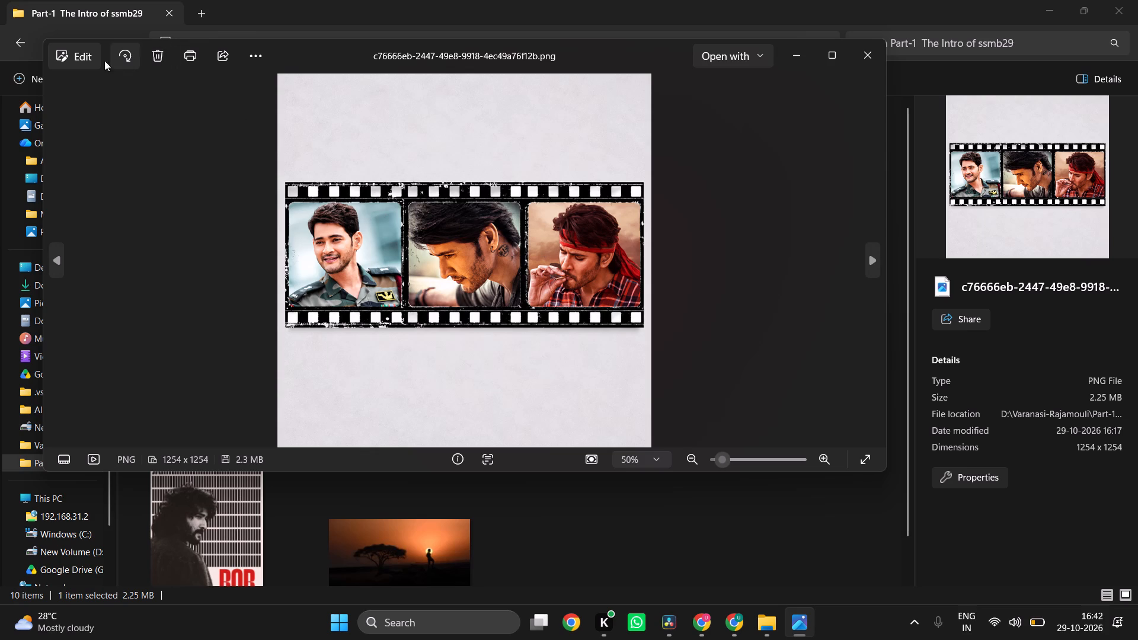
{"action": "left_click", "coordinate": [83, 60]}
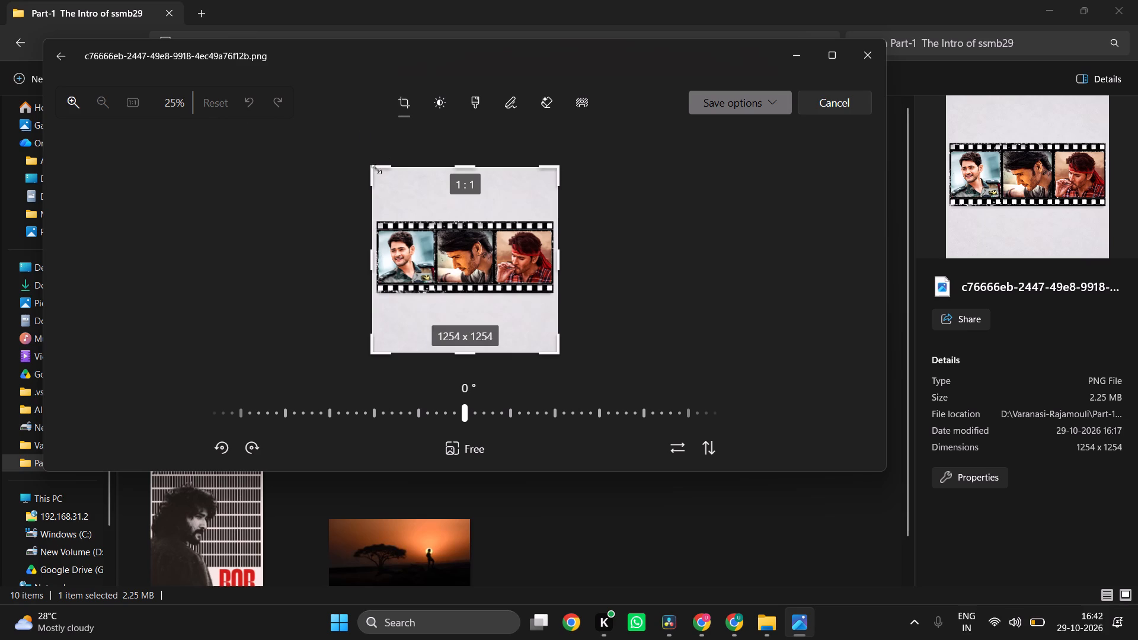
Crop c76666eb-2447-49e8-9918-4ec49a76f12b.png closely around the filmstrip to 1246 x 544 and save it over the original.
{"action": "left_click_drag", "start_coordinate": [370, 168], "coordinate": [372, 217]}
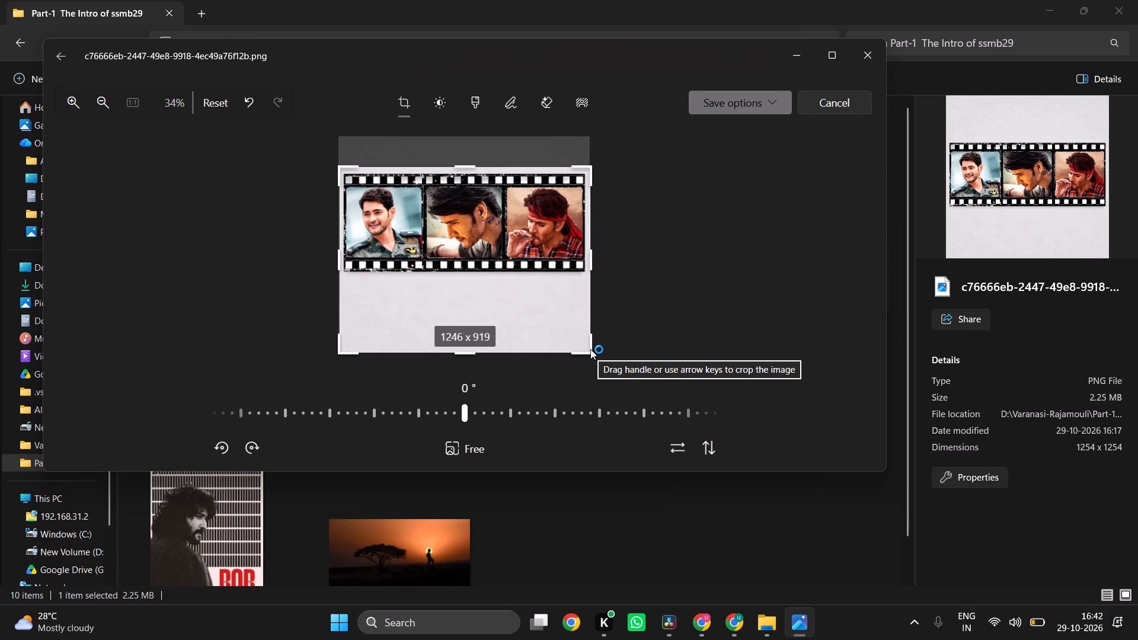
{"action": "left_click_drag", "start_coordinate": [588, 351], "coordinate": [596, 287]}
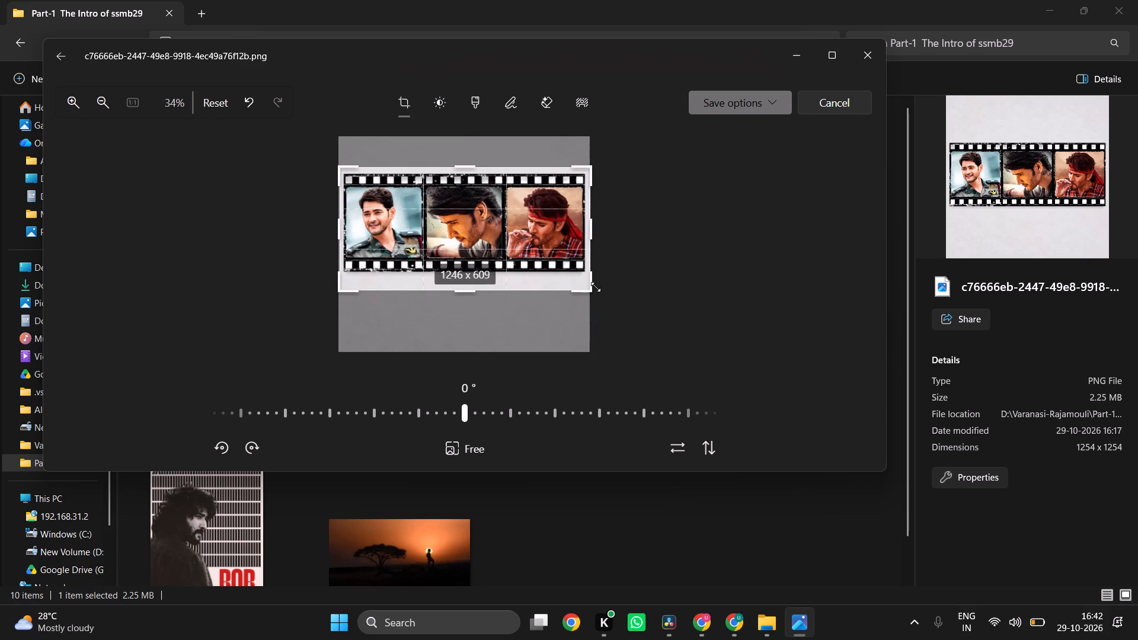
{"action": "left_click_drag", "start_coordinate": [596, 287], "coordinate": [595, 276]}
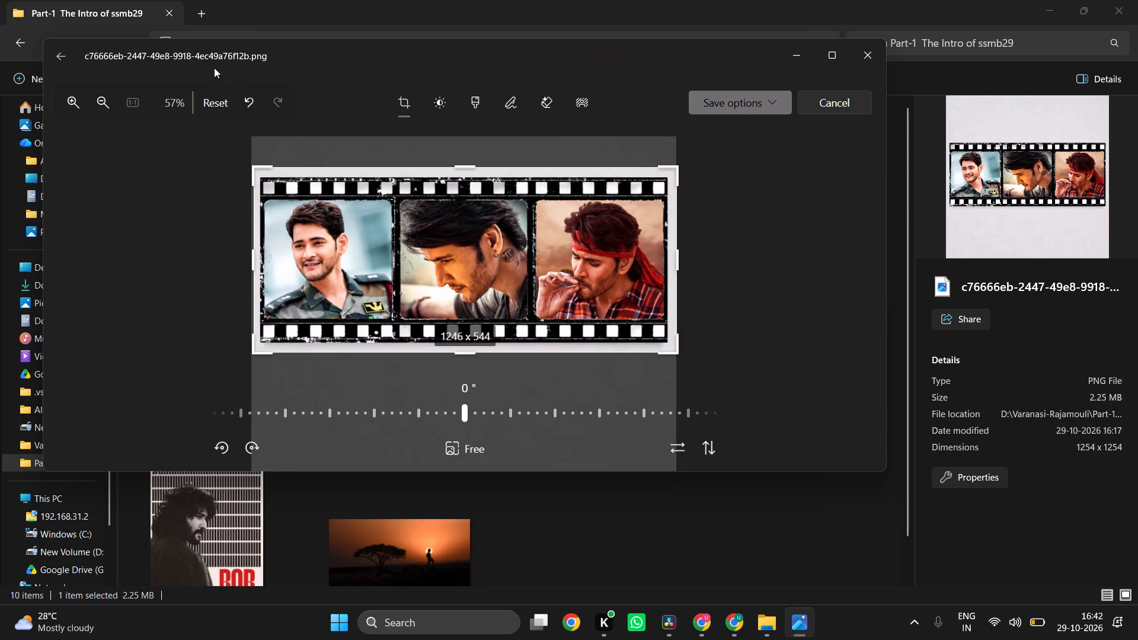
{"action": "left_click", "coordinate": [747, 103]}
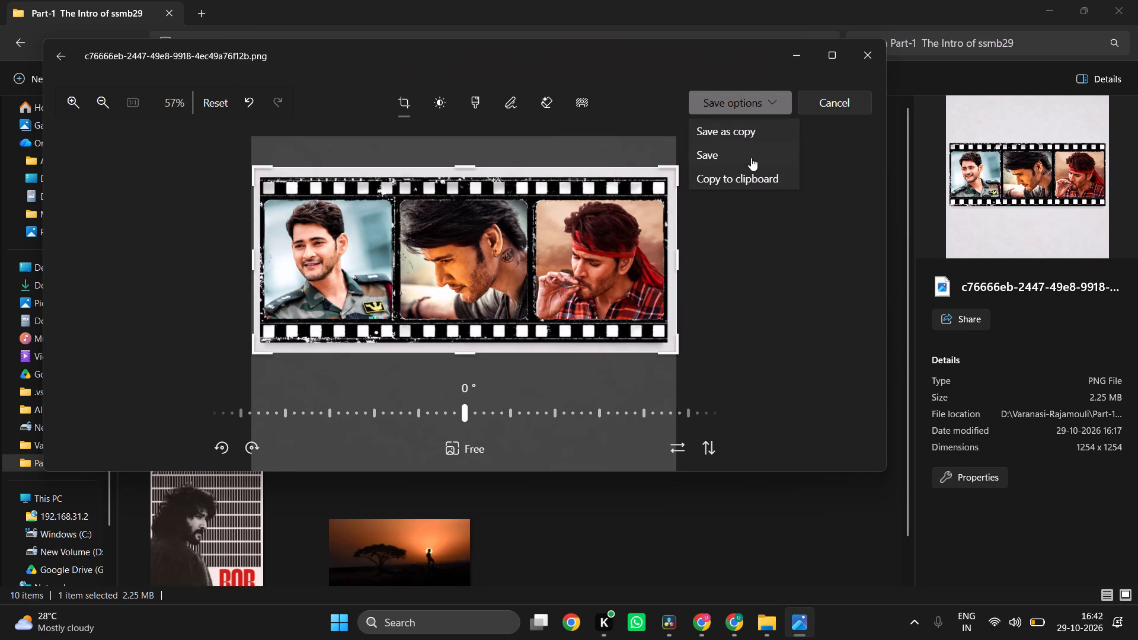
{"action": "left_click", "coordinate": [728, 156]}
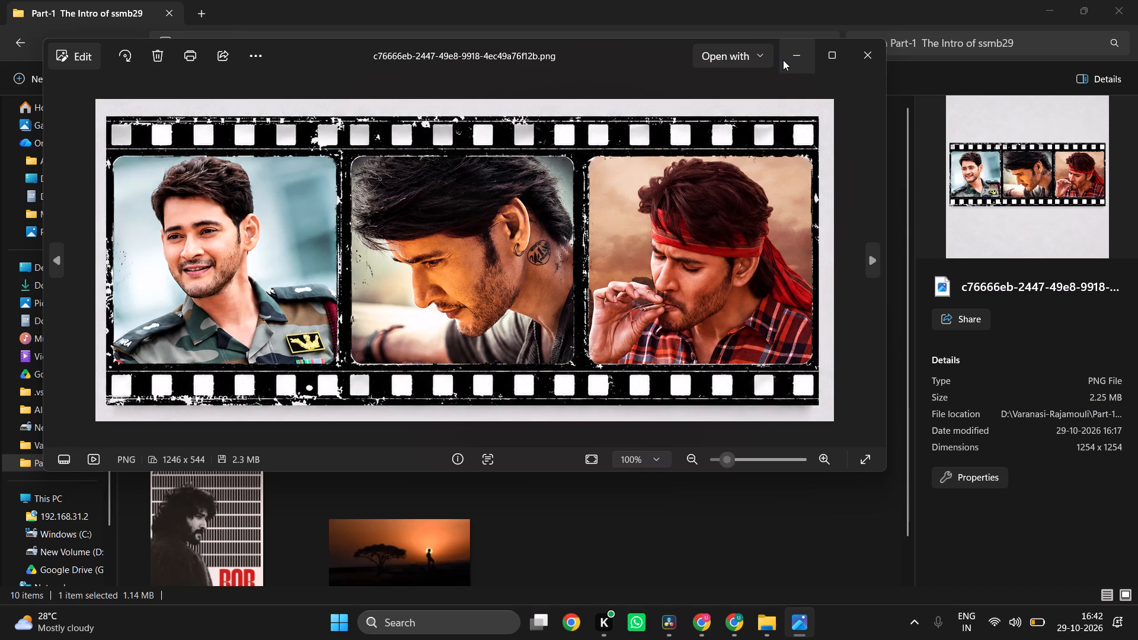
{"action": "left_click", "coordinate": [792, 55]}
{"action": "double_click", "coordinate": [401, 191]}
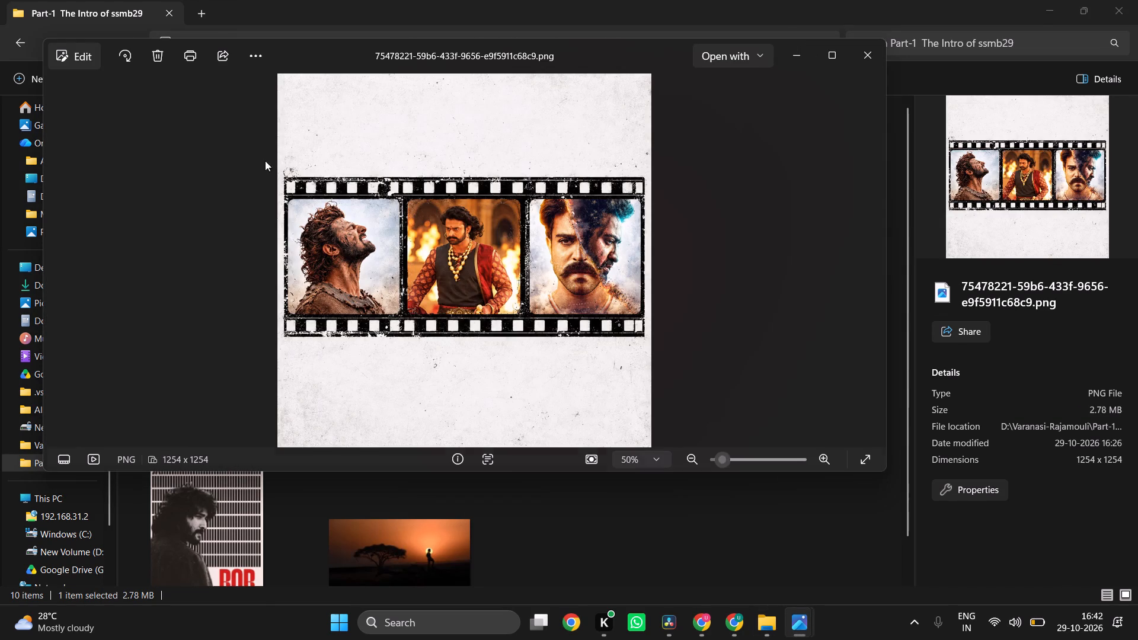
{"action": "left_click", "coordinate": [79, 55]}
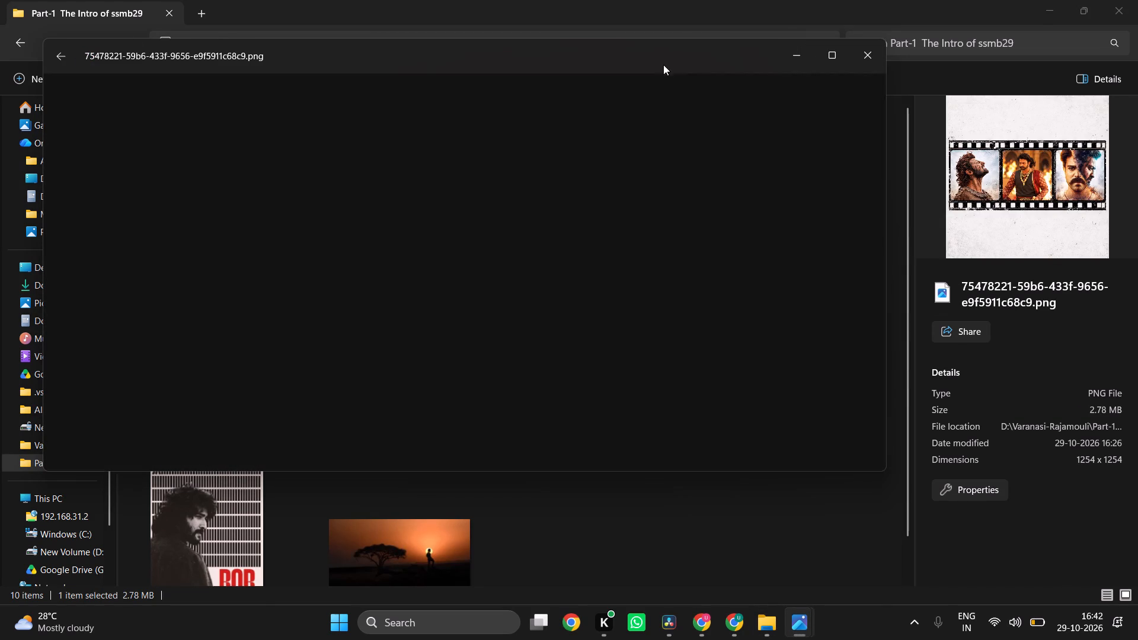
{"action": "left_click_drag", "start_coordinate": [558, 167], "coordinate": [554, 195]}
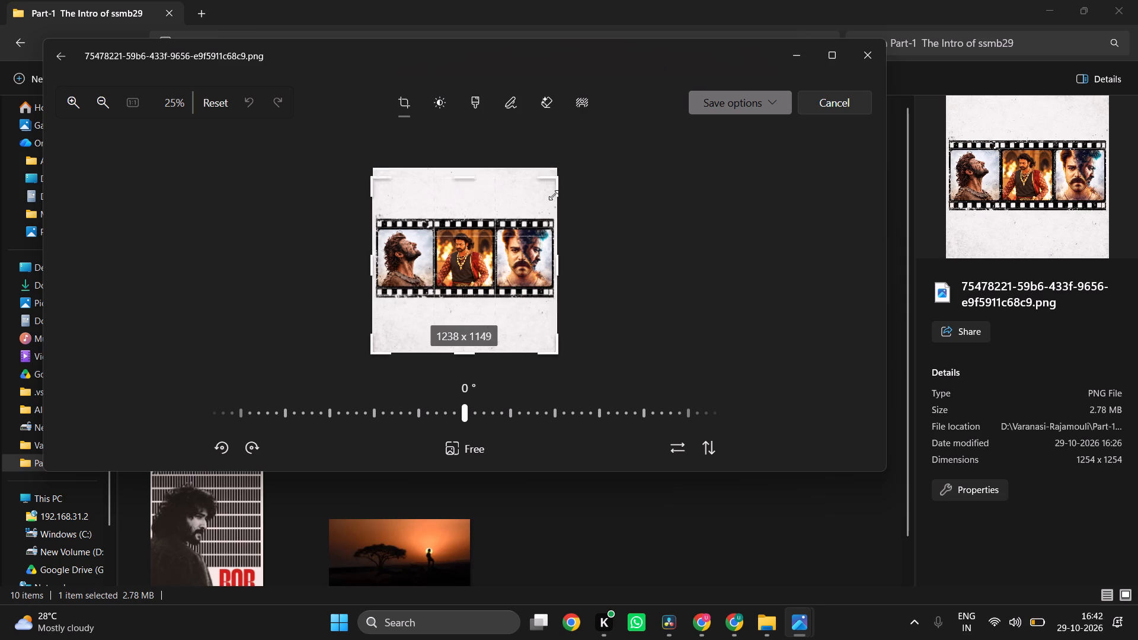
{"action": "left_click_drag", "start_coordinate": [554, 195], "coordinate": [559, 214]}
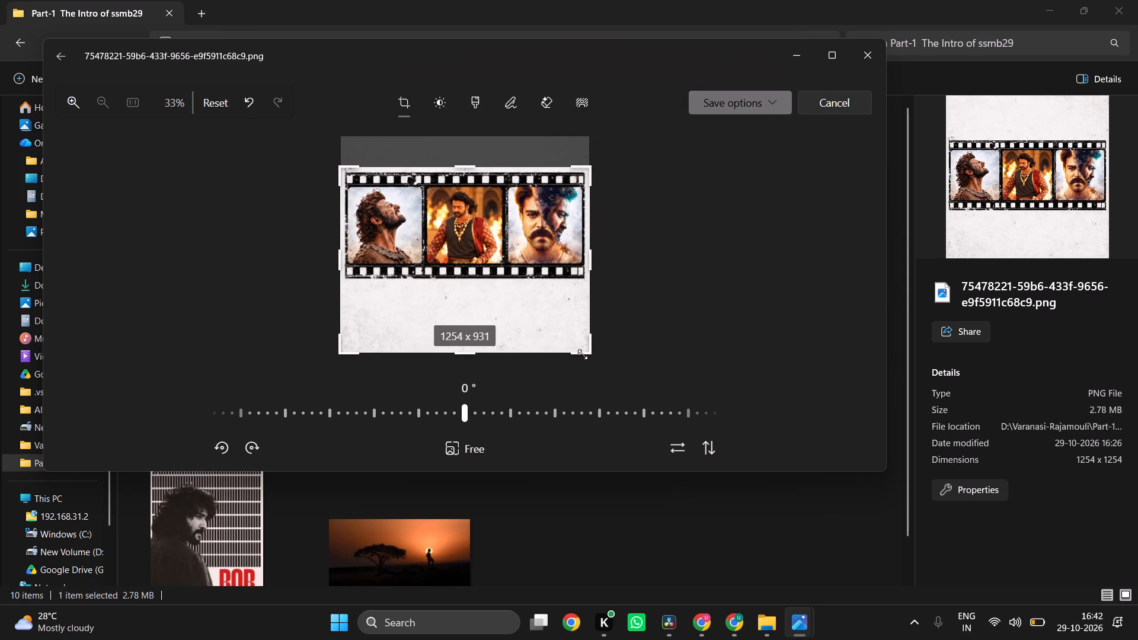
{"action": "left_click_drag", "start_coordinate": [589, 354], "coordinate": [594, 290]}
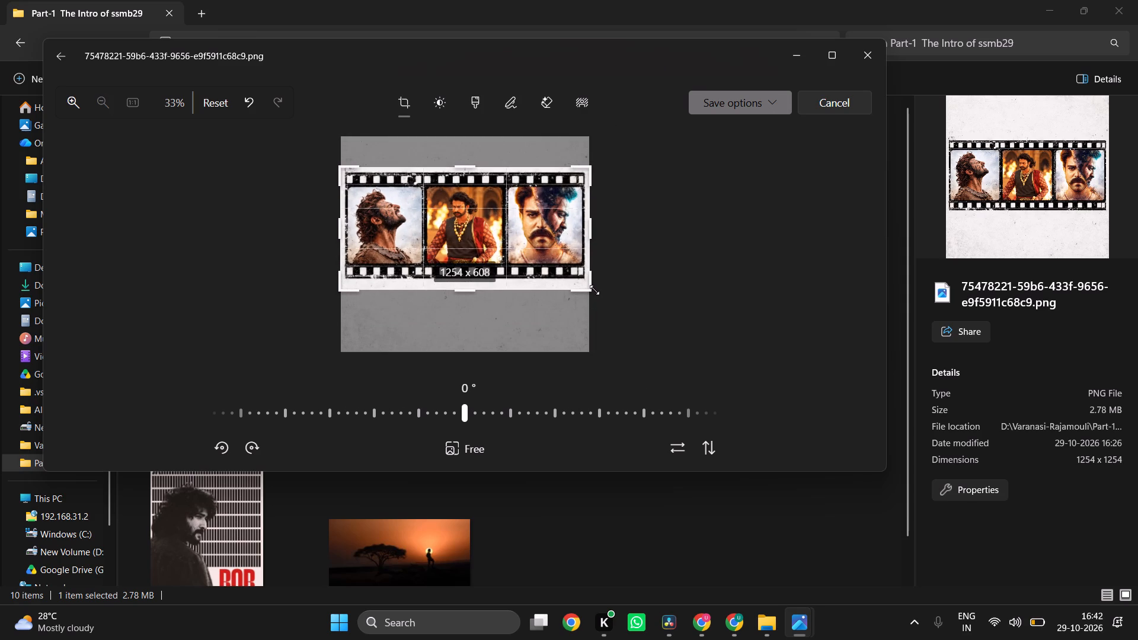
{"action": "left_click_drag", "start_coordinate": [594, 290], "coordinate": [595, 286]}
{"action": "left_click", "coordinate": [736, 104]}
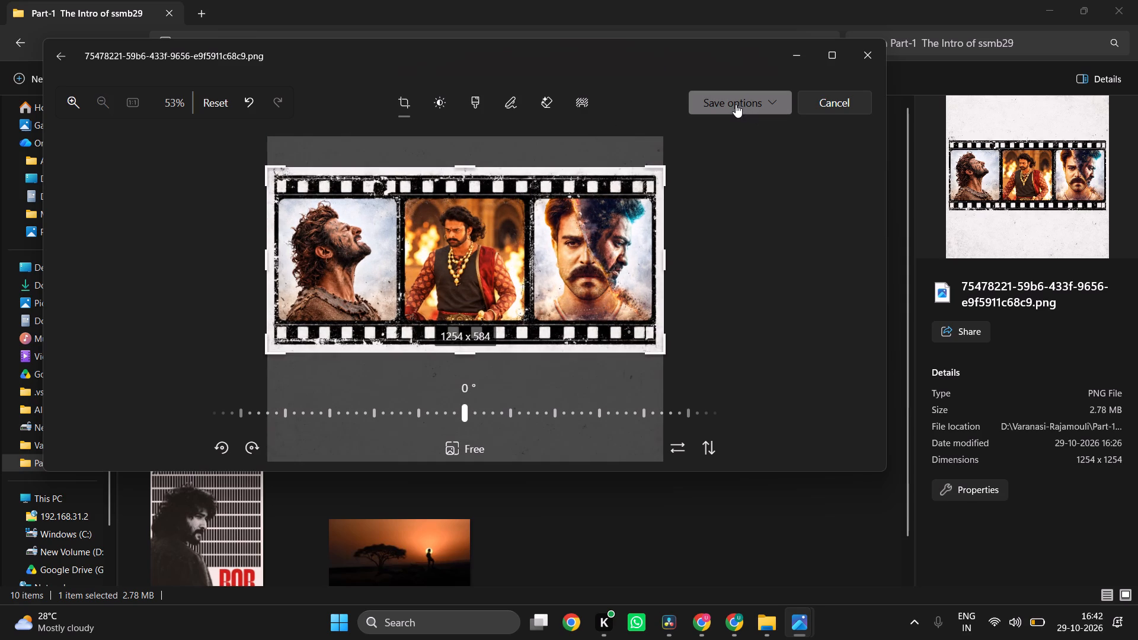
{"action": "left_click", "coordinate": [731, 161]}
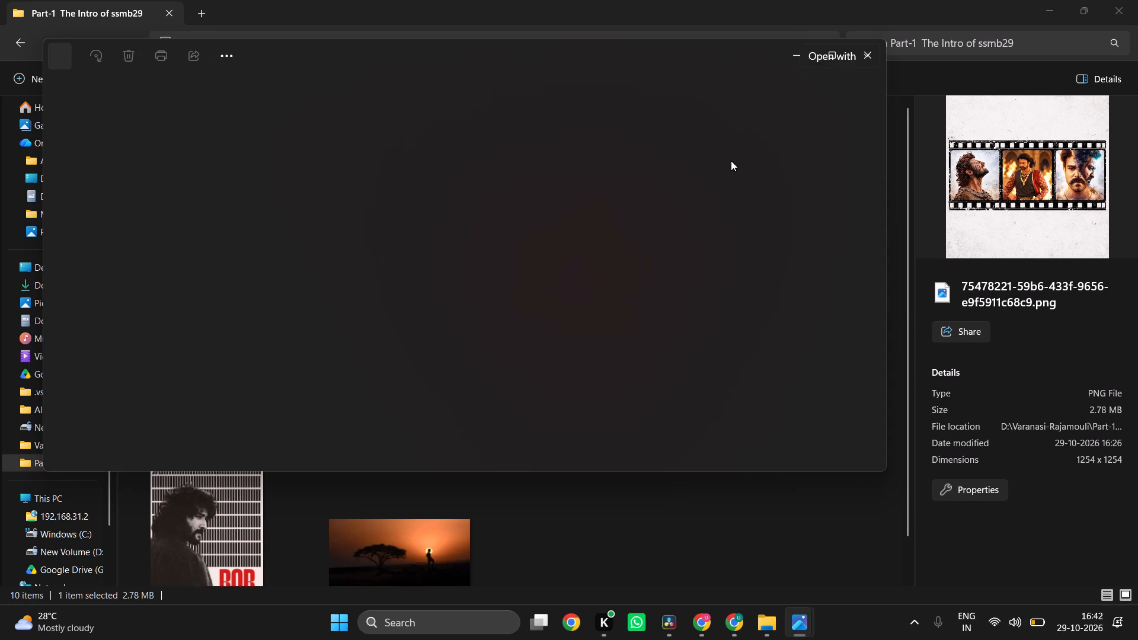
{"action": "left_click", "coordinate": [884, 52]}
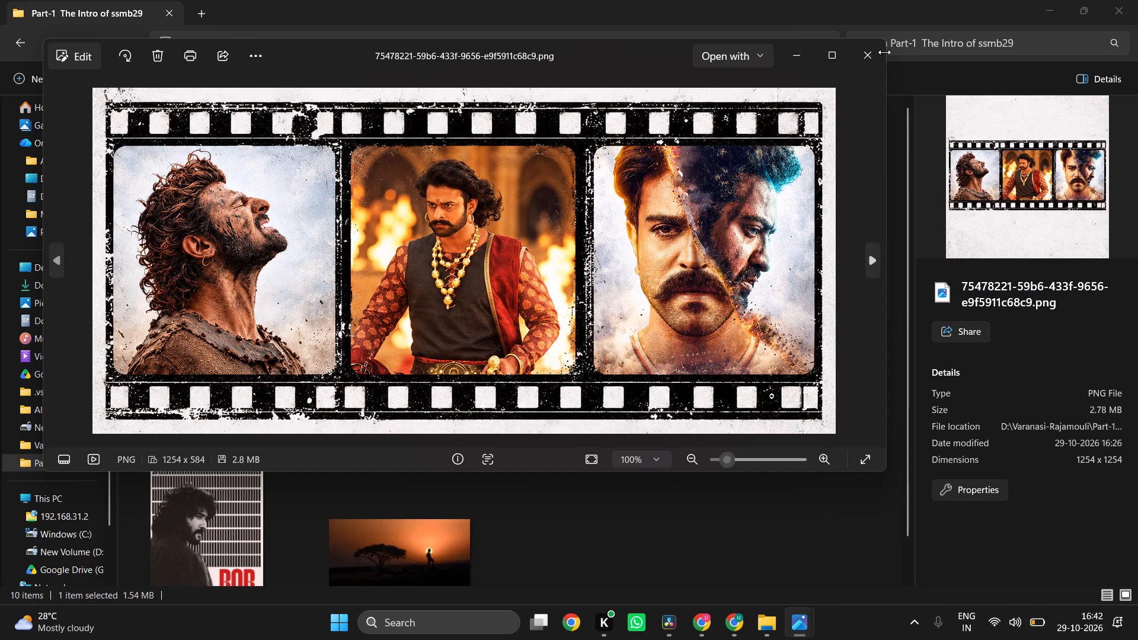
{"action": "left_click", "coordinate": [878, 52]}
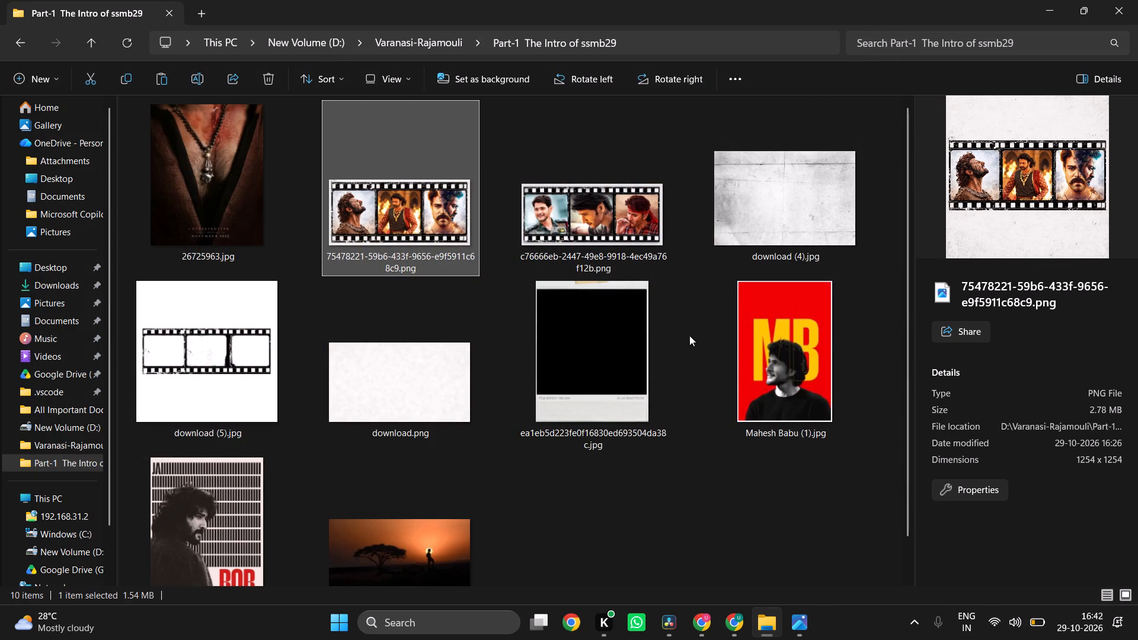
Switch to DaVinci Resolve and delete all clips from the media pool.
{"action": "left_click", "coordinate": [667, 629]}
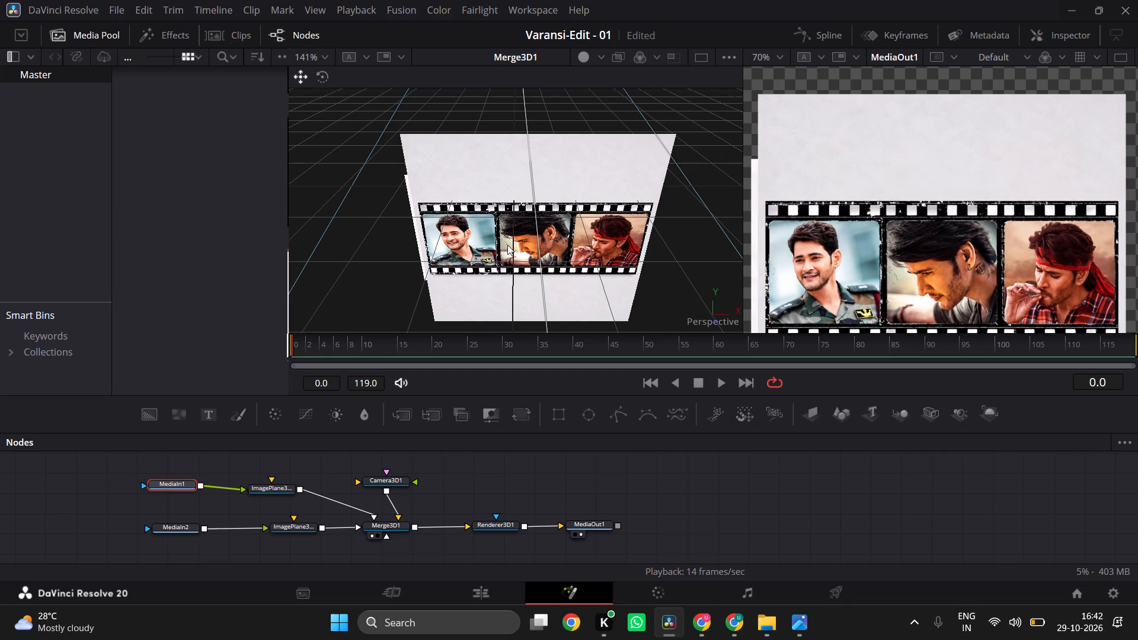
{"action": "scroll", "coordinate": [112, 207], "scroll_direction": "down", "scroll_amount": 1, "text": "ctrl"}
{"action": "scroll", "coordinate": [112, 207], "scroll_direction": "up", "scroll_amount": 3}
{"action": "scroll", "coordinate": [92, 192], "scroll_direction": "down", "scroll_amount": 1, "text": "ctrl"}
{"action": "scroll", "coordinate": [92, 192], "scroll_direction": "up", "scroll_amount": 15}
{"action": "scroll", "coordinate": [191, 255], "scroll_direction": "up", "scroll_amount": 2}
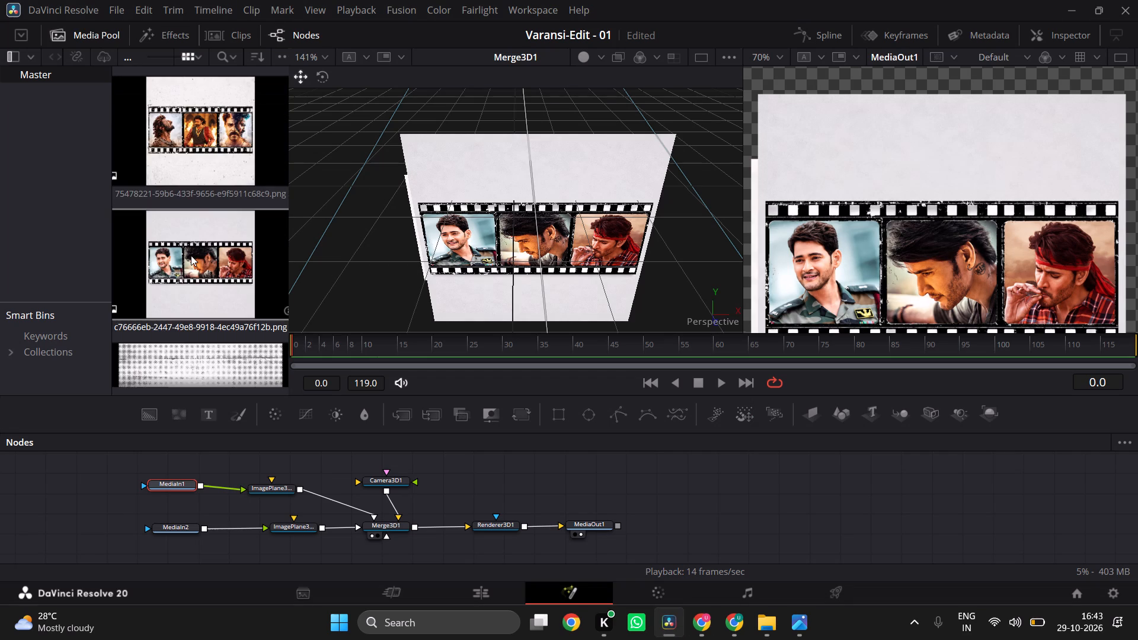
{"action": "scroll", "coordinate": [191, 255], "scroll_direction": "up", "scroll_amount": 3}
{"action": "key", "text": "ctrl+a"}
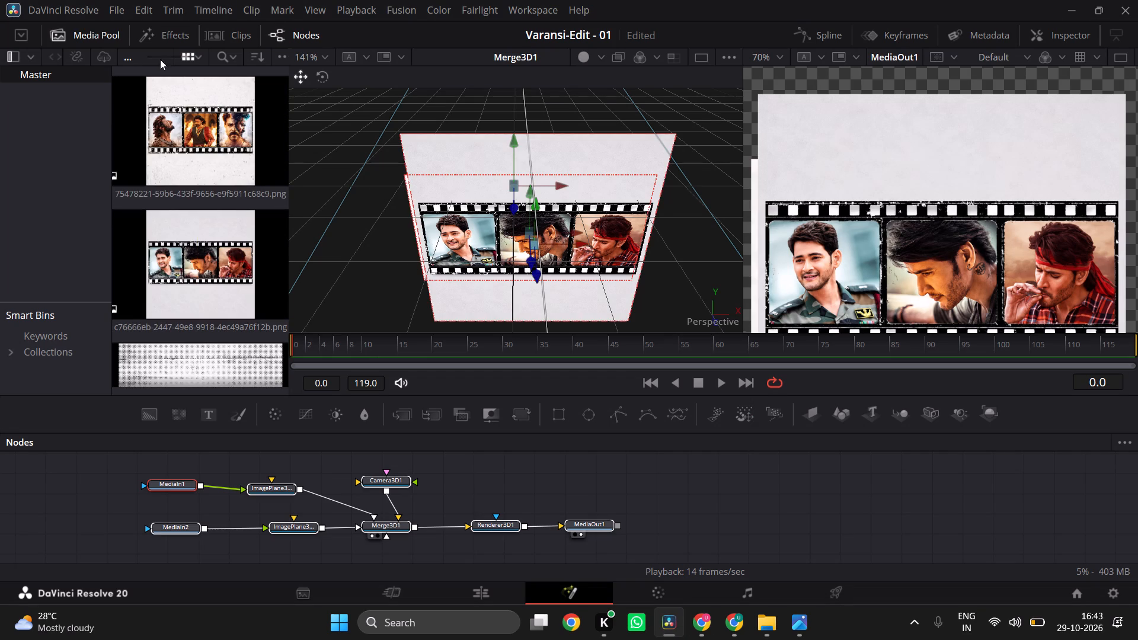
{"action": "left_click", "coordinate": [143, 138]}
{"action": "key", "text": "ctrl+a"}
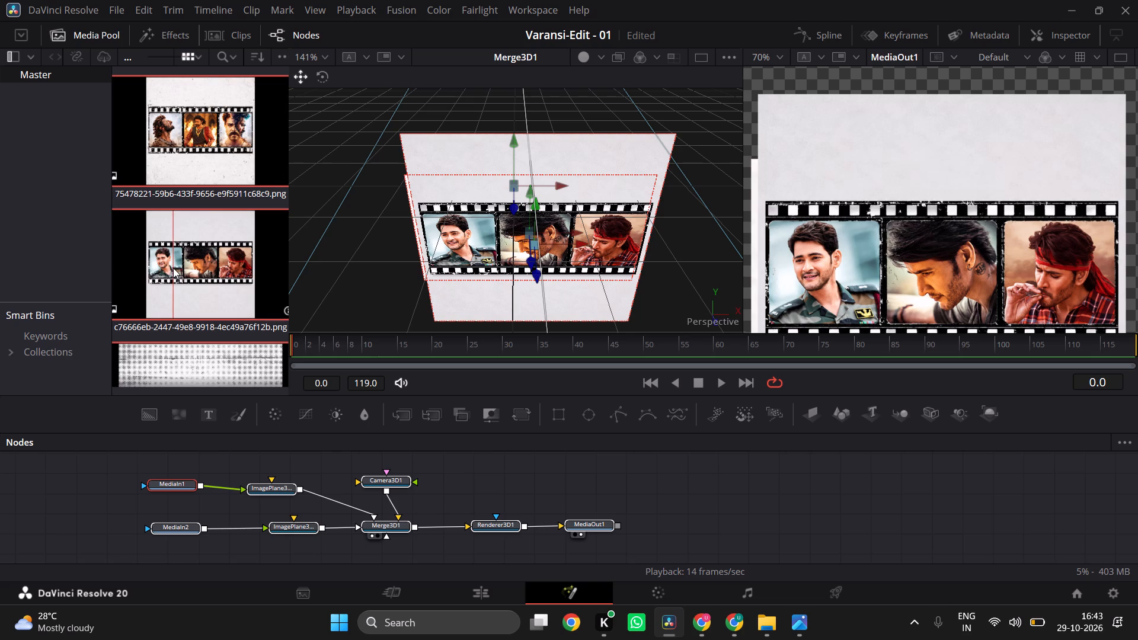
{"action": "key", "text": "Delete"}
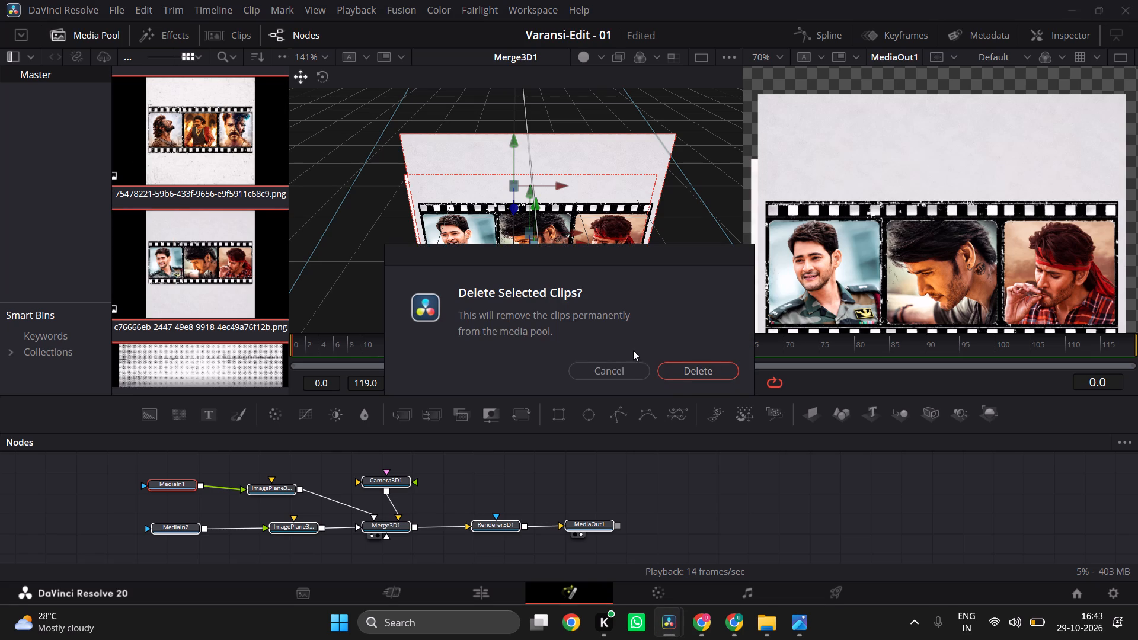
{"action": "left_click", "coordinate": [680, 378]}
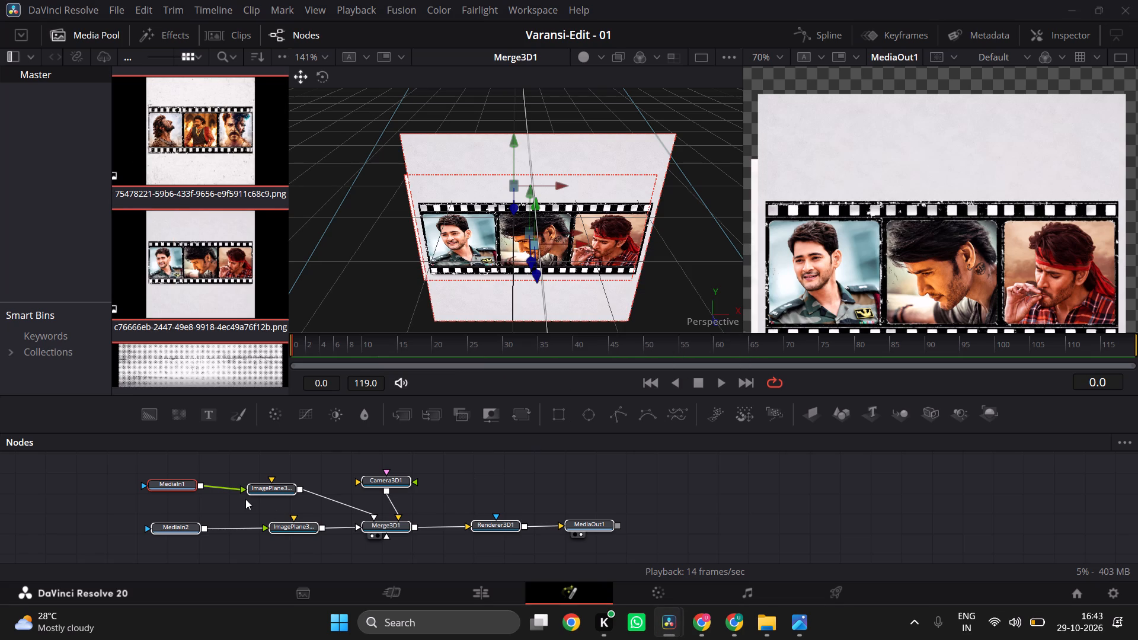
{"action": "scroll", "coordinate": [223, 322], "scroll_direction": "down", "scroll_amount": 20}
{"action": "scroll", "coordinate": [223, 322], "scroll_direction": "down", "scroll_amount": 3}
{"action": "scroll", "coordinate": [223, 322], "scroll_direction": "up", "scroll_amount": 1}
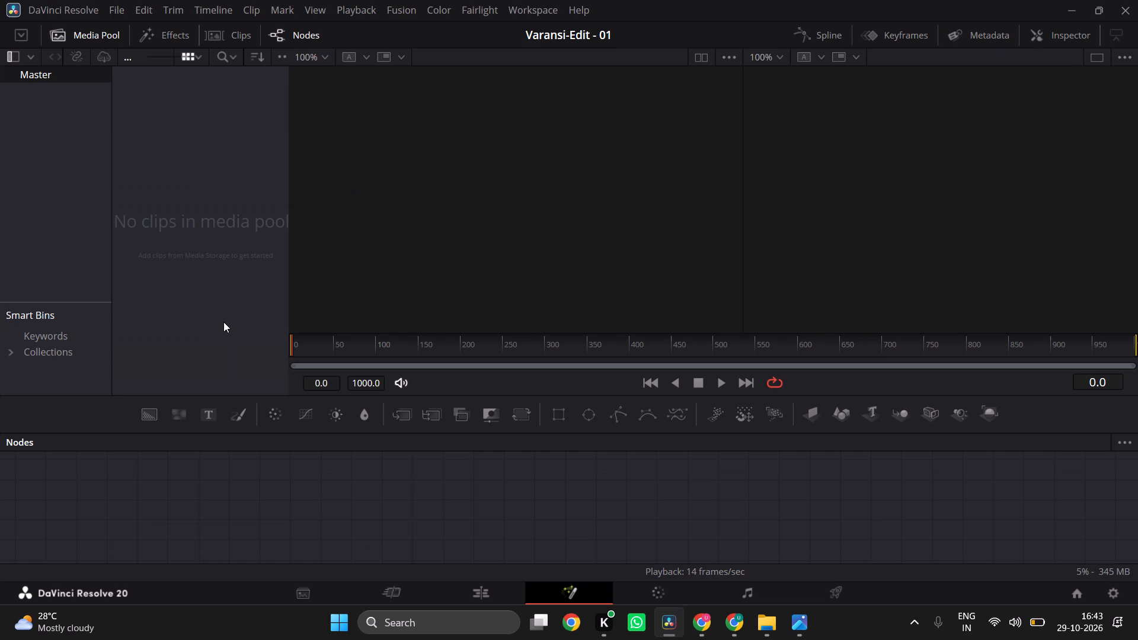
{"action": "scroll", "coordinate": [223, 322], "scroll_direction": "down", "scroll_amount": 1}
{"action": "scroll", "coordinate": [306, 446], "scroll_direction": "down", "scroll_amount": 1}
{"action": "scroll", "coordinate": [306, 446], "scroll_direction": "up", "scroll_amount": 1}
Import the two cropped filmstrip PNGs from the Part-1 The Intro of ssmb29 folder into the media pool.
{"action": "left_click", "coordinate": [112, 8]}
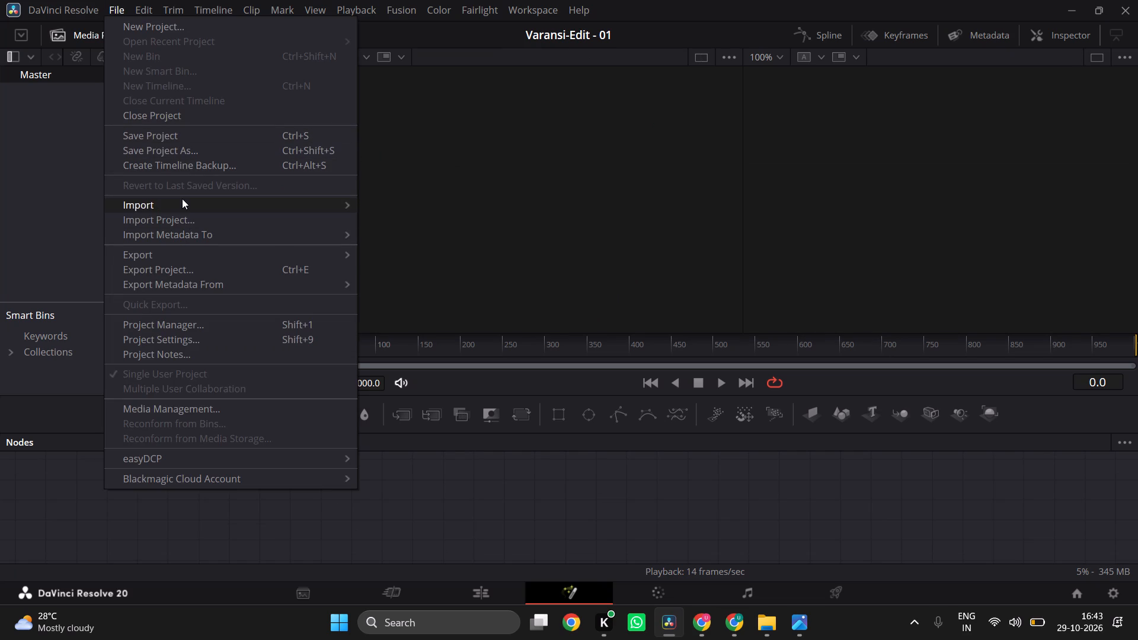
{"action": "left_click", "coordinate": [381, 219]}
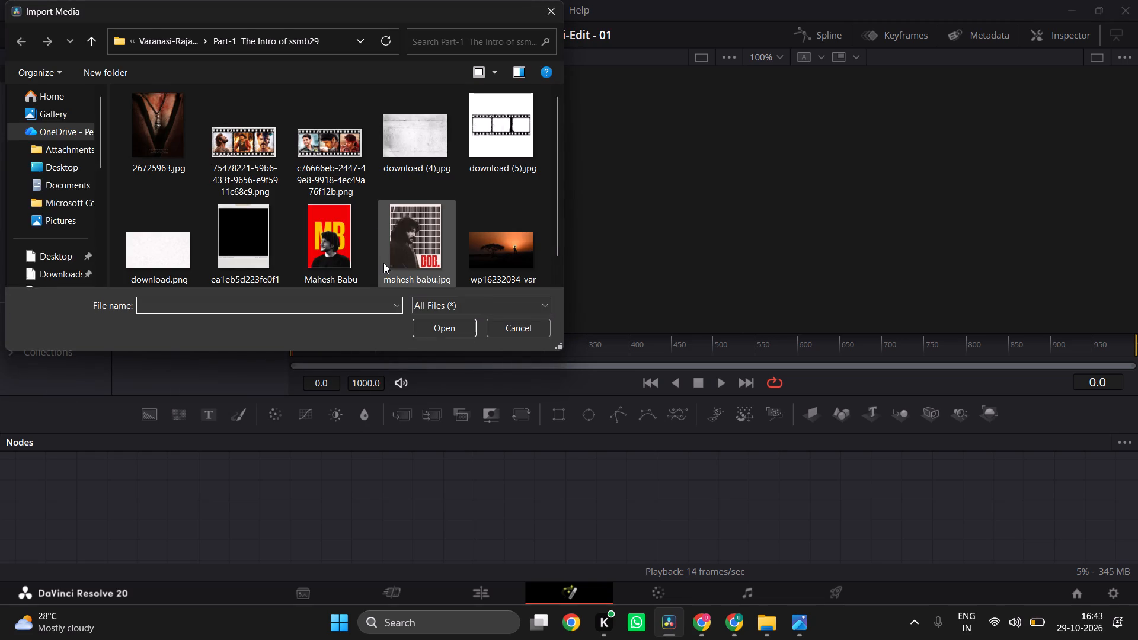
{"action": "left_click_drag", "start_coordinate": [378, 190], "coordinate": [237, 153]}
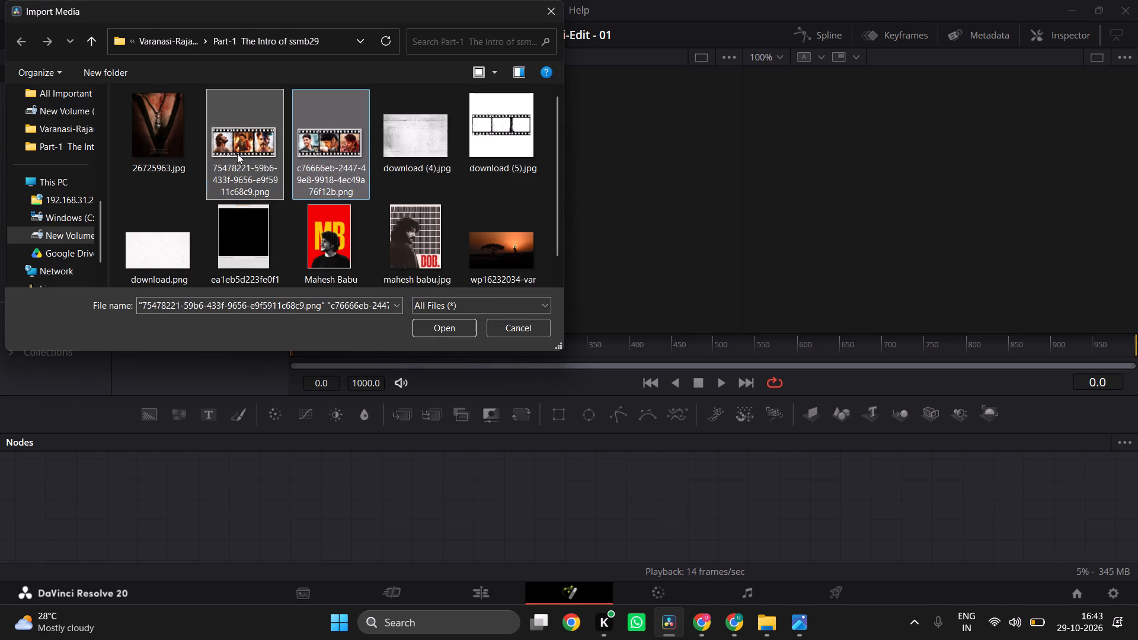
{"action": "scroll", "coordinate": [216, 212], "scroll_direction": "down", "scroll_amount": 1}
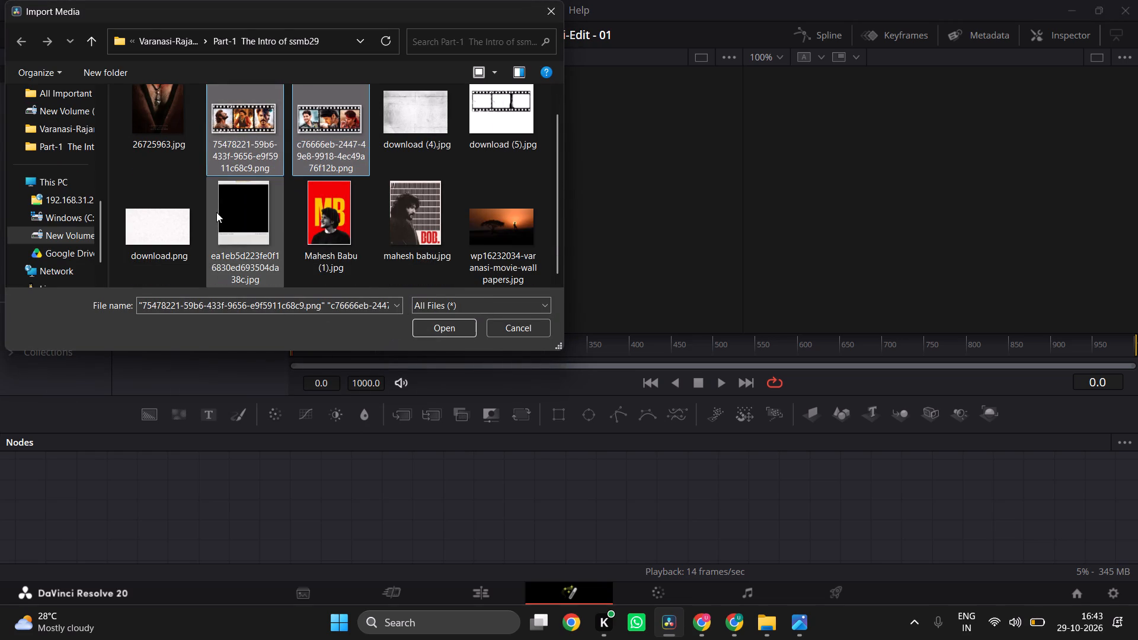
{"action": "scroll", "coordinate": [216, 212], "scroll_direction": "down", "scroll_amount": 1}
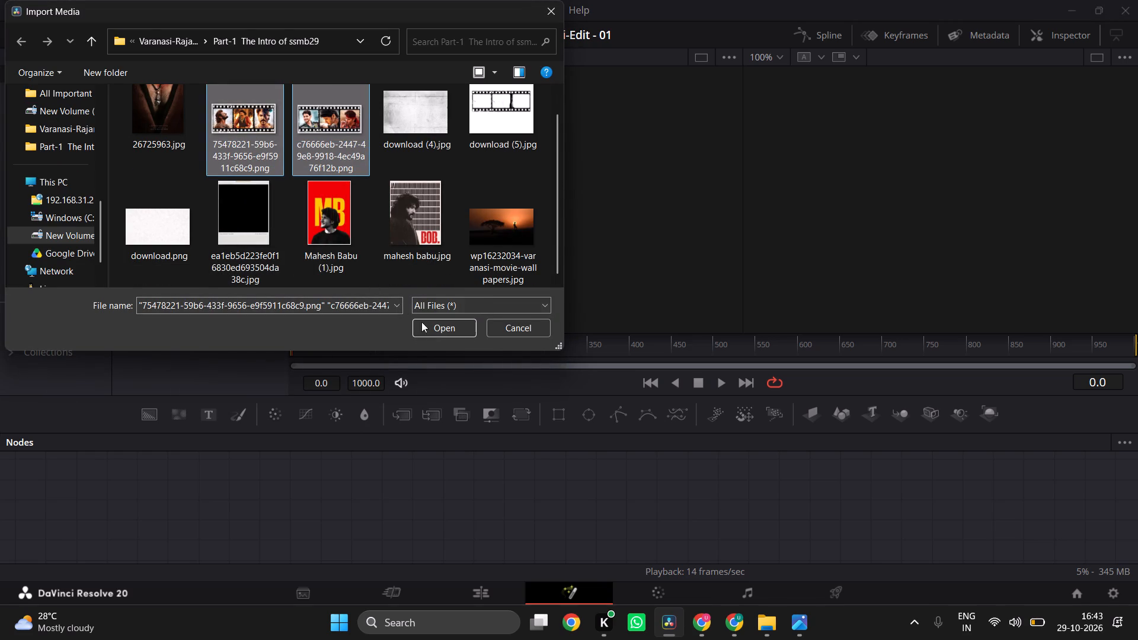
{"action": "left_click", "coordinate": [445, 330]}
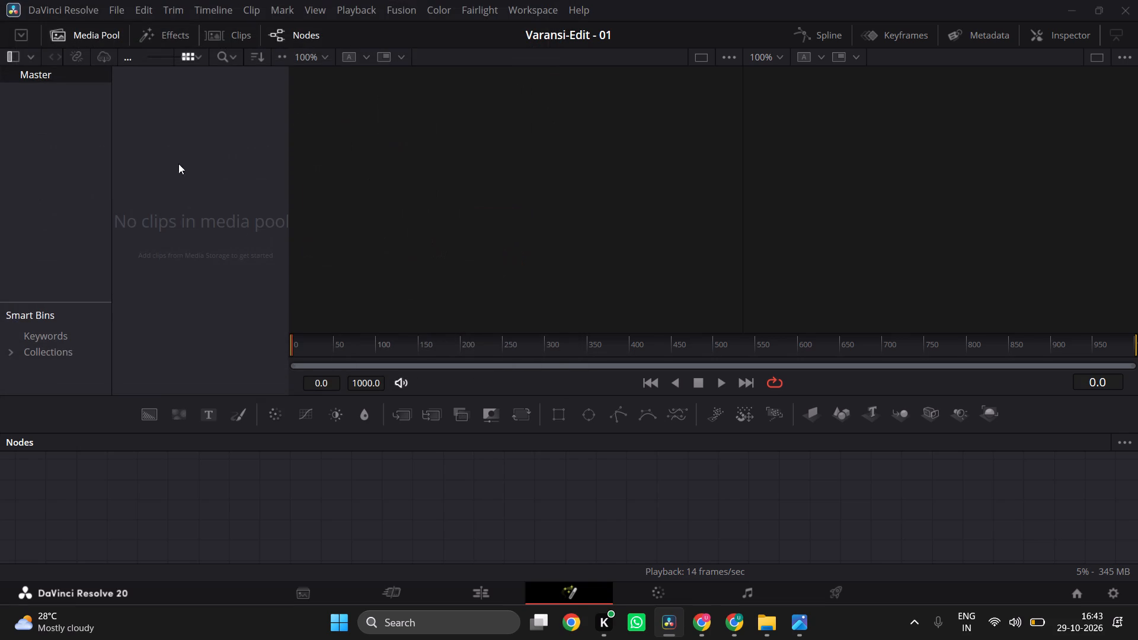
Import the paper-texture image download.png into the media pool.
{"action": "left_click", "coordinate": [122, 4]}
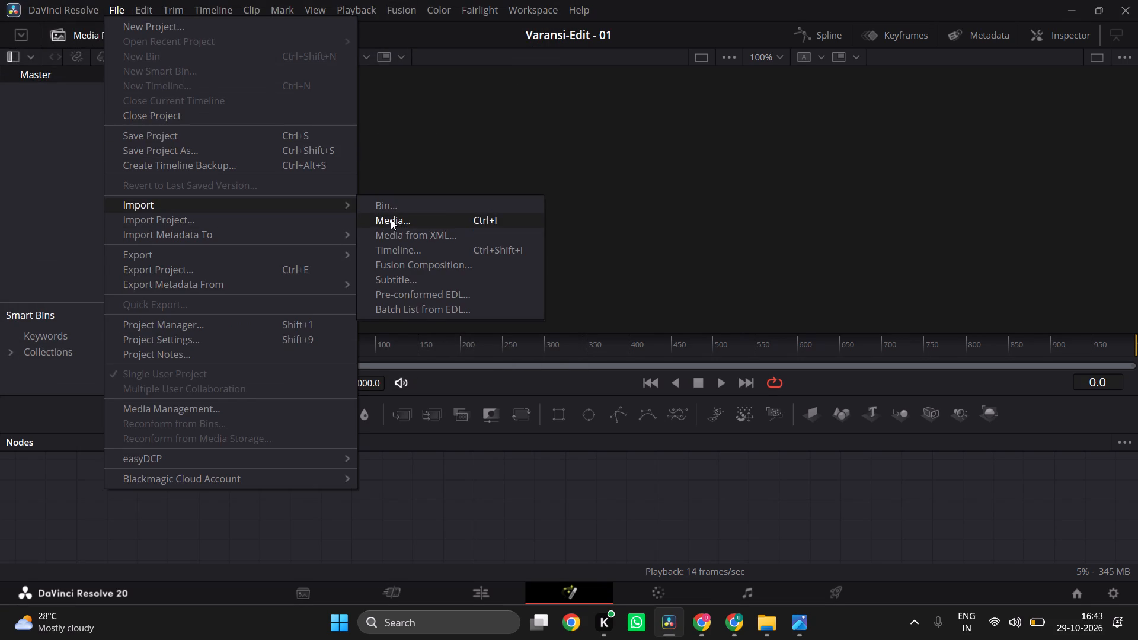
{"action": "left_click", "coordinate": [391, 219]}
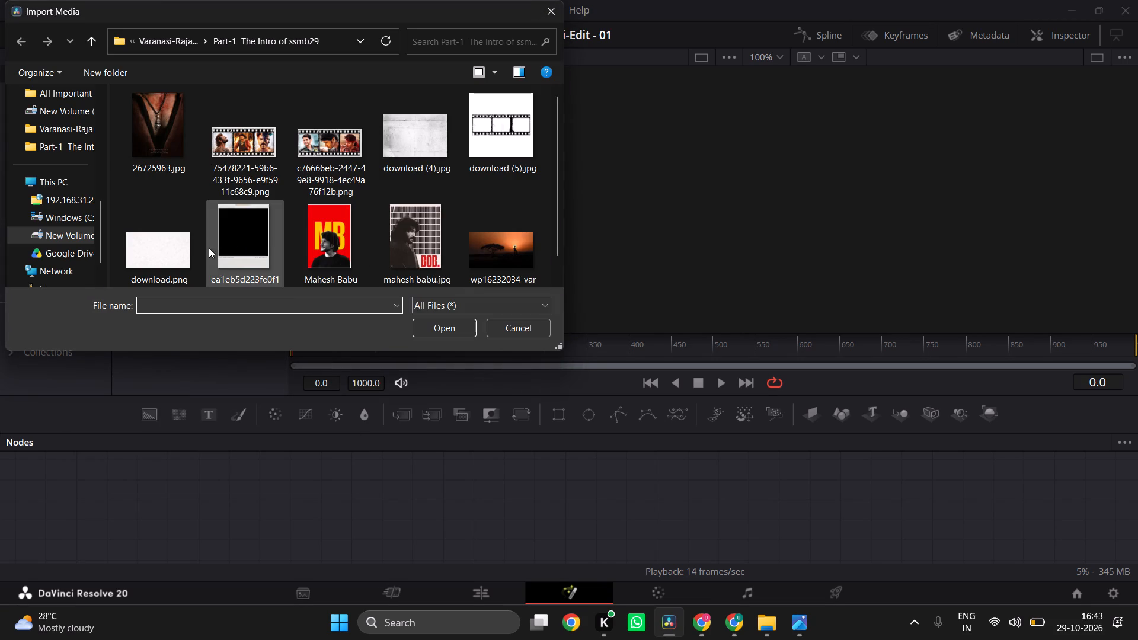
{"action": "left_click", "coordinate": [171, 244]}
{"action": "scroll", "coordinate": [538, 276], "scroll_direction": "down", "scroll_amount": 2}
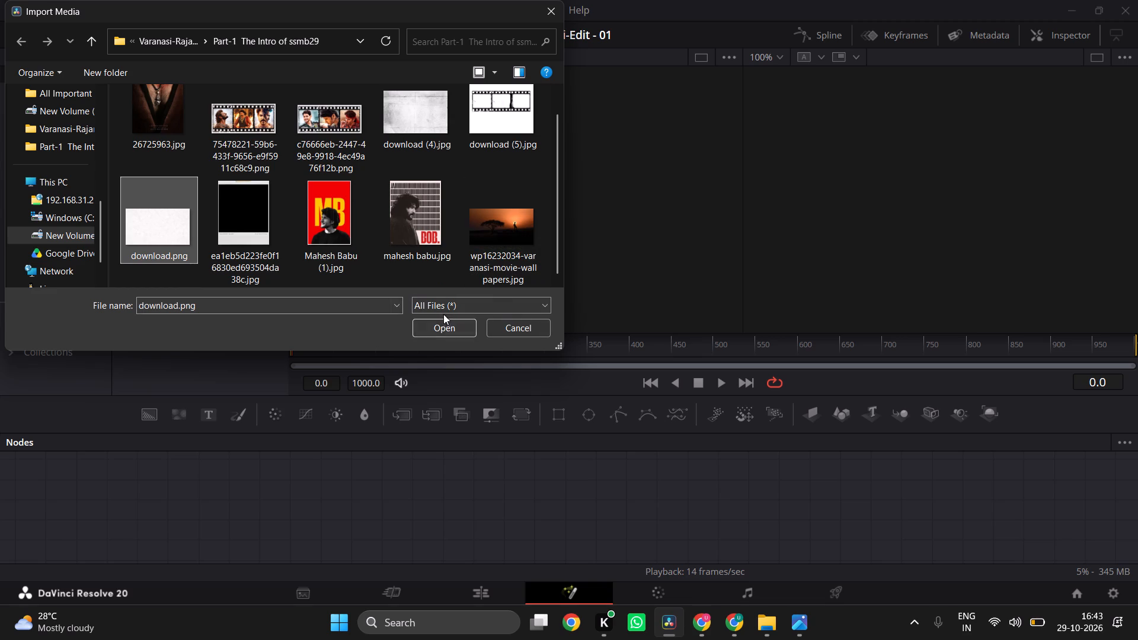
{"action": "left_click", "coordinate": [444, 323]}
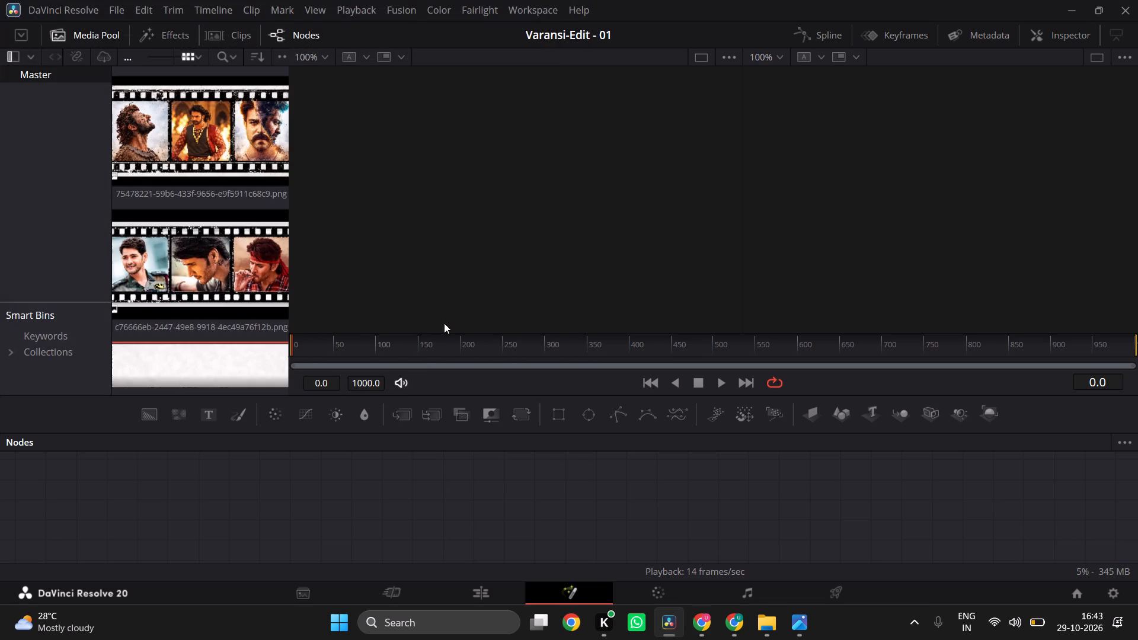
Add the paper-texture image download.png to the node graph and move MediaOut1 well away from MediaIn1 to make room.
{"action": "scroll", "coordinate": [276, 279], "scroll_direction": "down", "scroll_amount": 5}
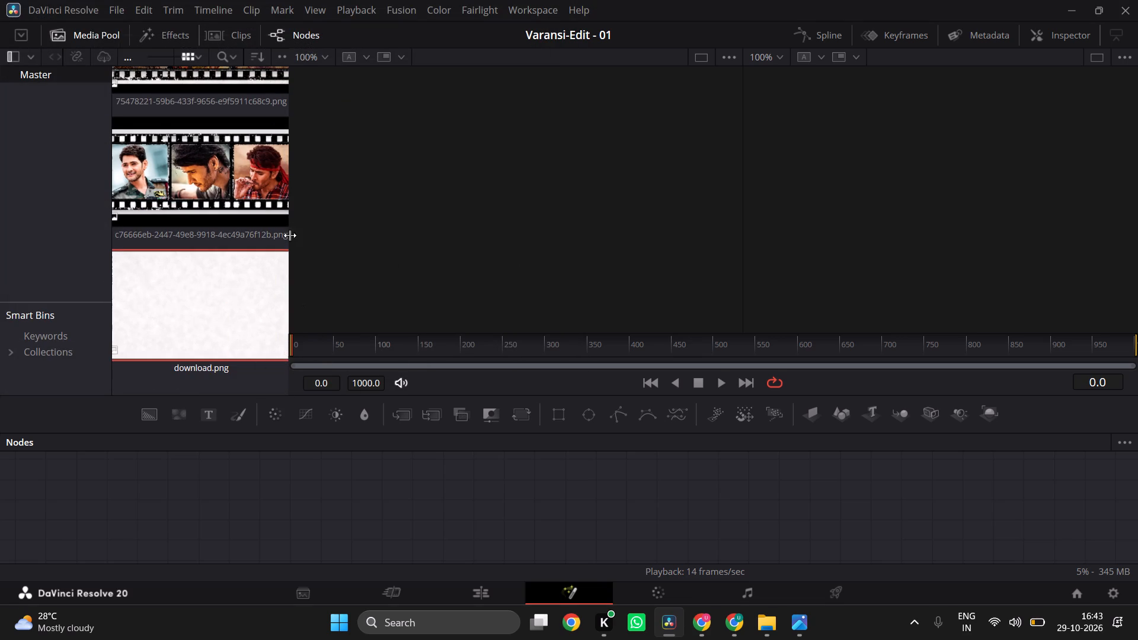
{"action": "left_click_drag", "start_coordinate": [219, 324], "coordinate": [245, 465]}
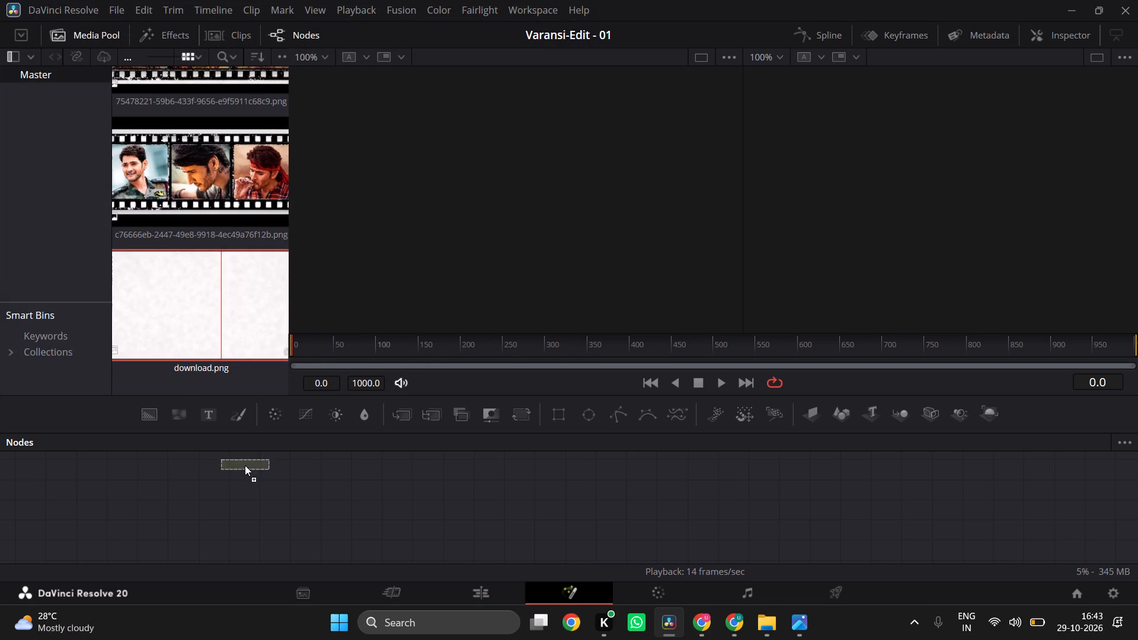
{"action": "left_click_drag", "start_coordinate": [245, 465], "coordinate": [255, 501]}
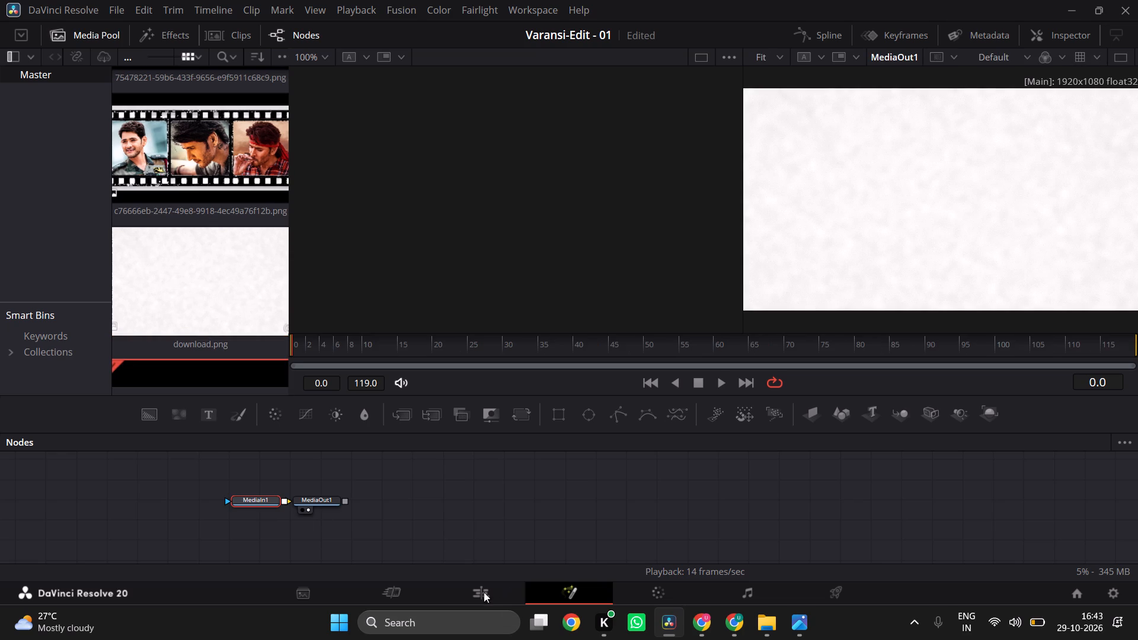
{"action": "left_click_drag", "start_coordinate": [314, 498], "coordinate": [436, 497]}
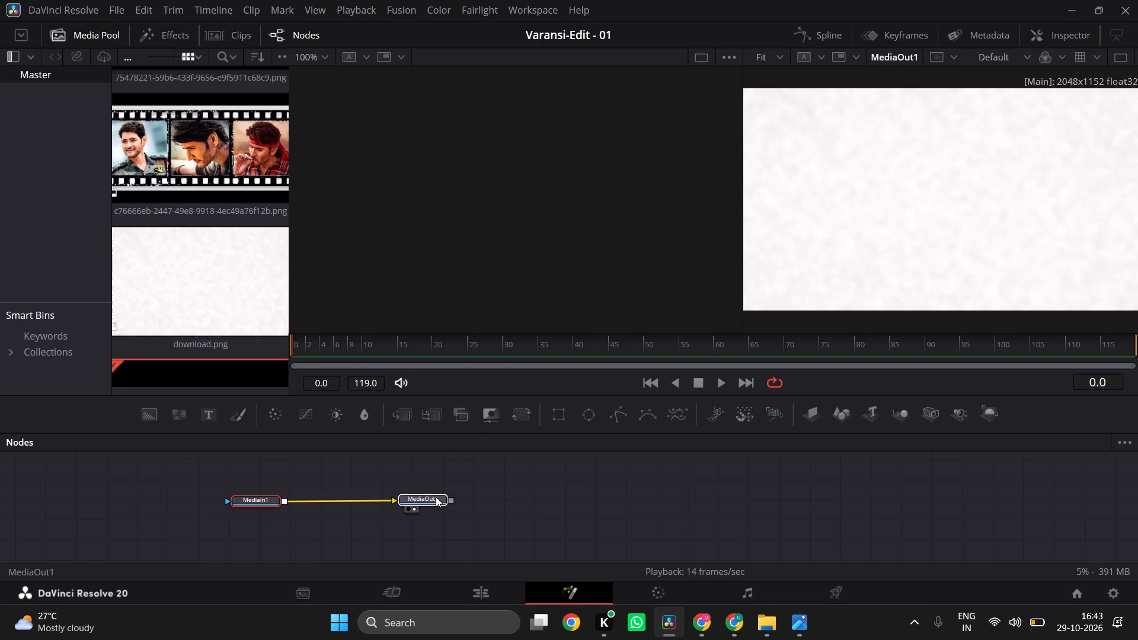
{"action": "left_click_drag", "start_coordinate": [436, 497], "coordinate": [571, 500]}
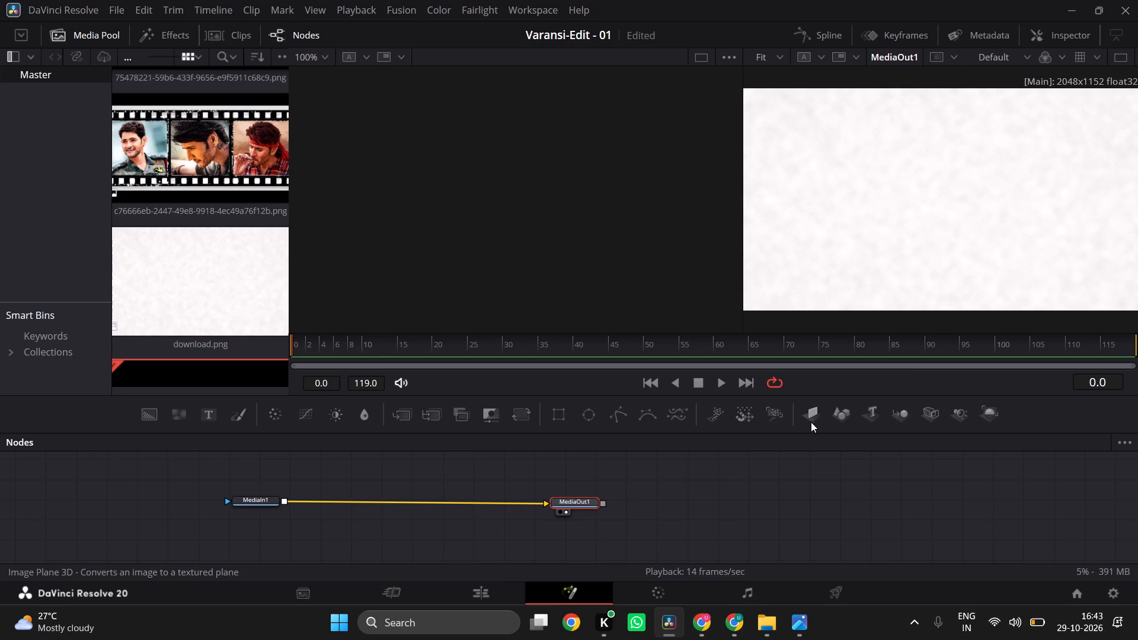
Insert an Image Plane 3D node on the connection between MediaIn1 and MediaOut1, spaced slightly away from MediaIn1.
{"action": "left_click_drag", "start_coordinate": [817, 408], "coordinate": [159, 505]}
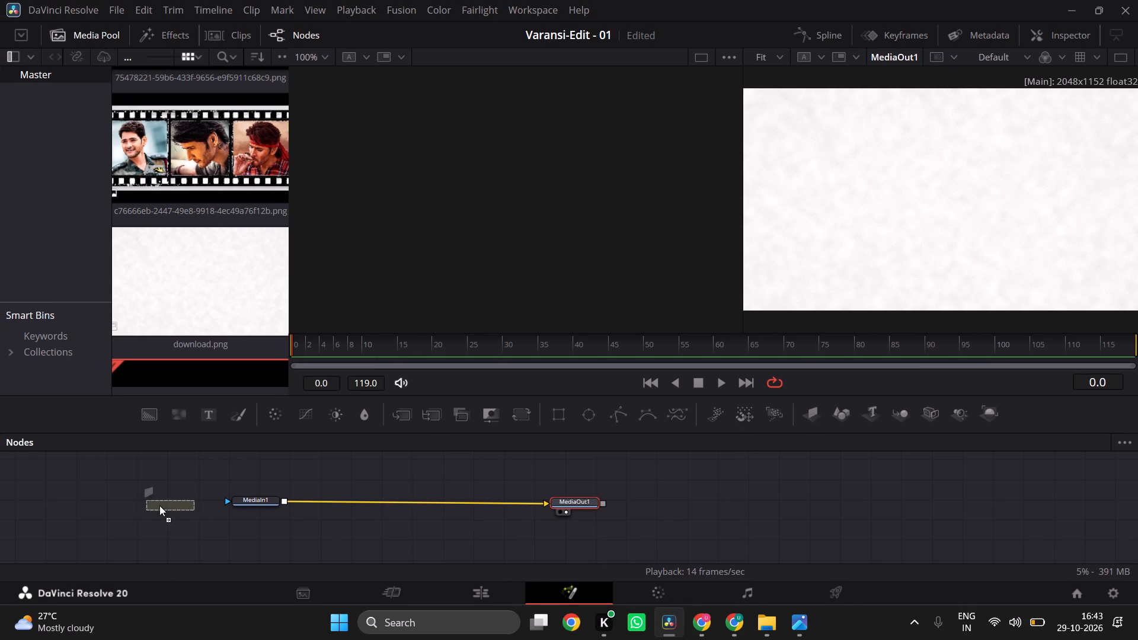
{"action": "left_click_drag", "start_coordinate": [159, 505], "coordinate": [349, 503]}
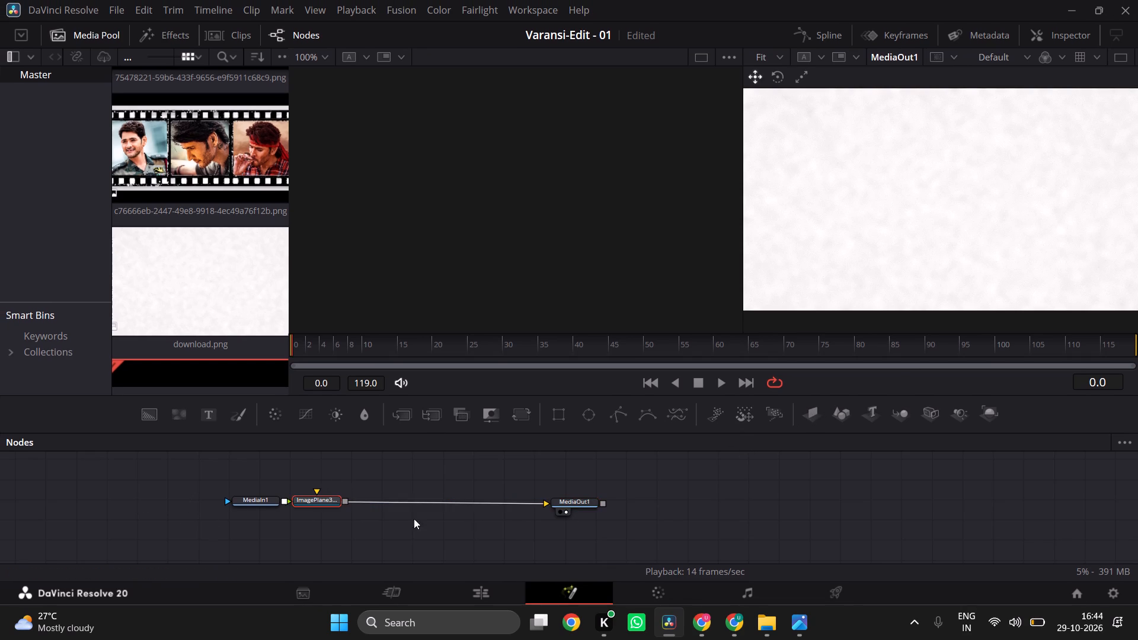
{"action": "left_click_drag", "start_coordinate": [324, 498], "coordinate": [357, 499]}
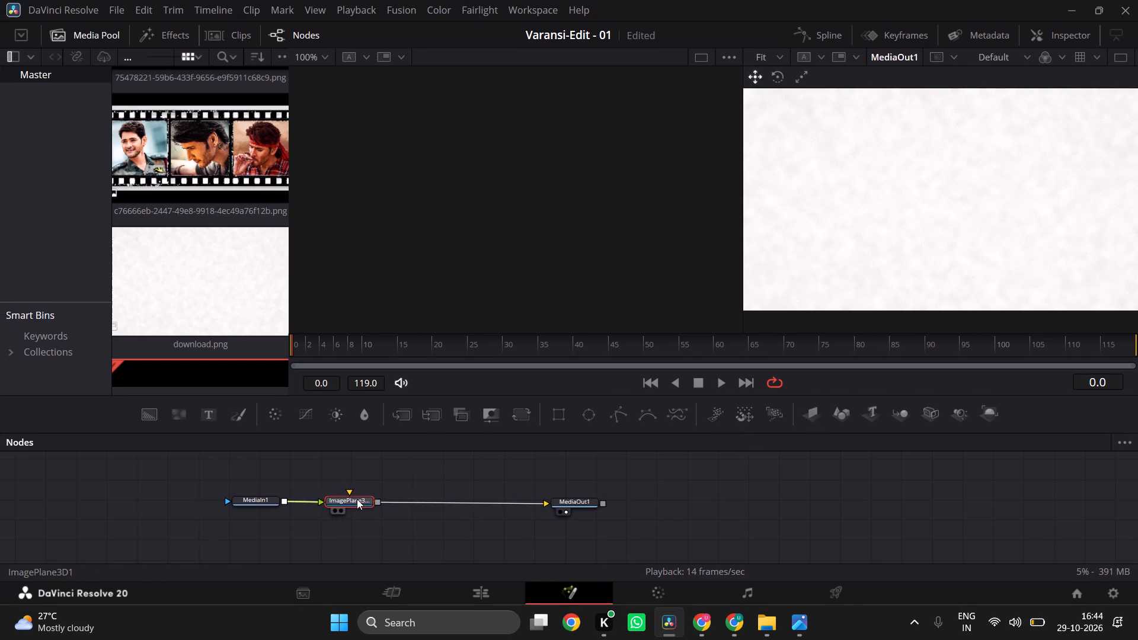
{"action": "left_click_drag", "start_coordinate": [357, 499], "coordinate": [373, 499]}
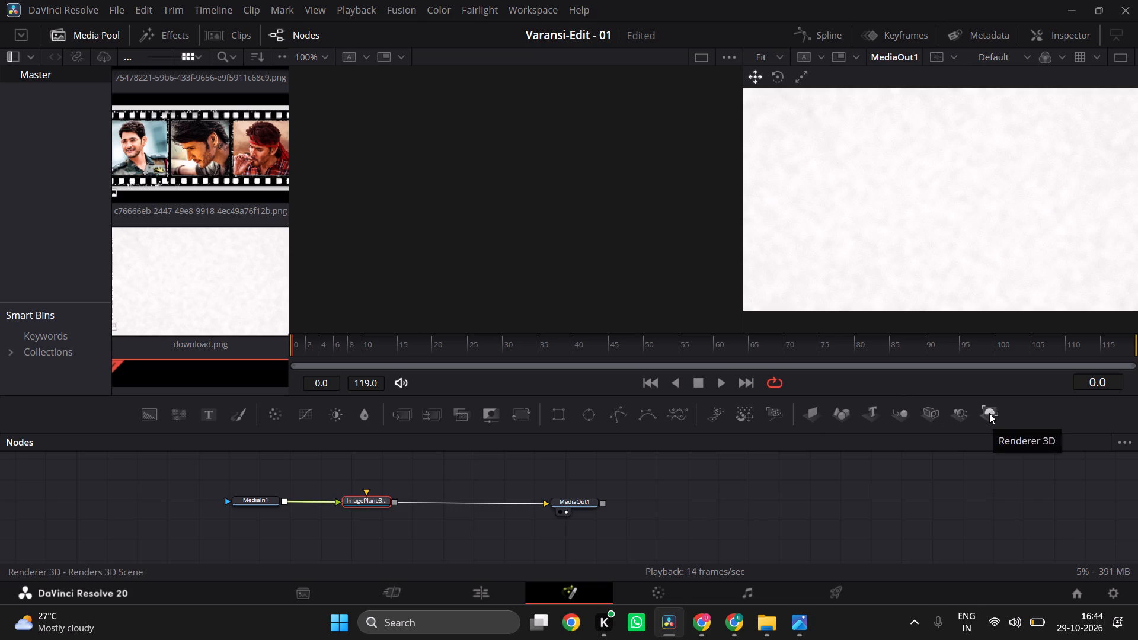
Insert a Renderer 3D node between the image plane and MediaOut1, and shift MediaOut1 slightly further along.
{"action": "left_click_drag", "start_coordinate": [989, 413], "coordinate": [493, 501]}
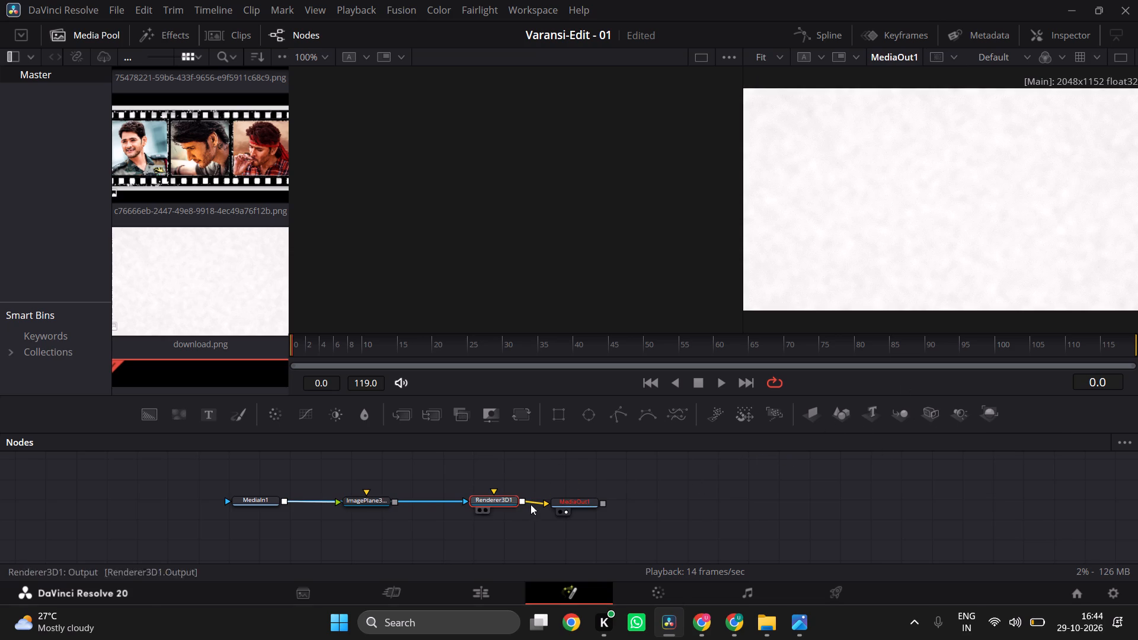
{"action": "left_click_drag", "start_coordinate": [574, 503], "coordinate": [592, 502]}
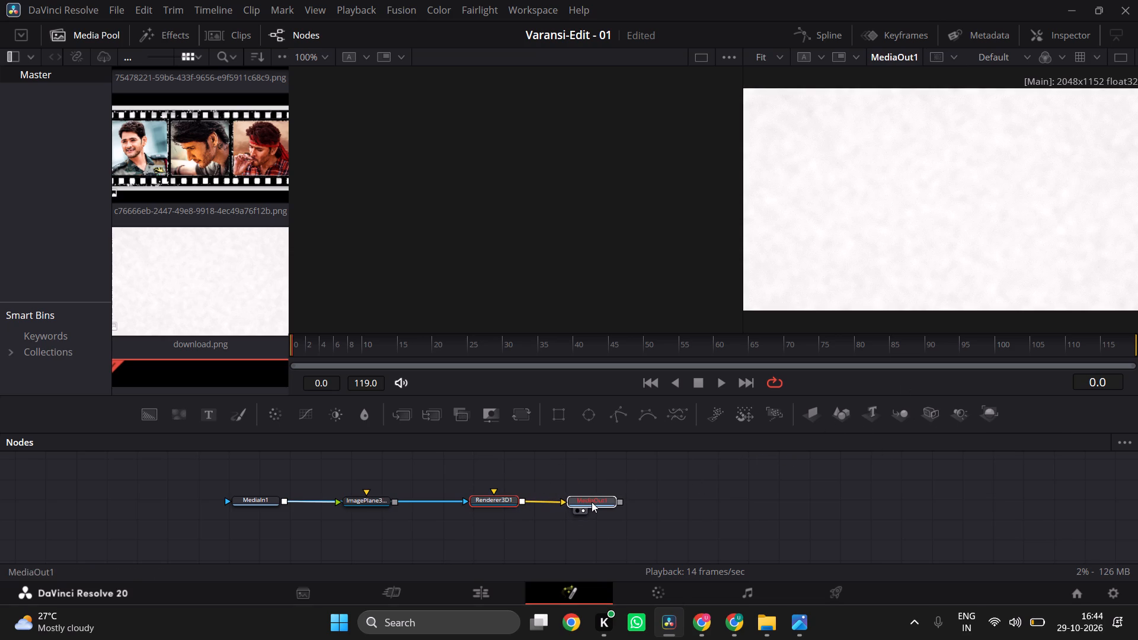
{"action": "left_click_drag", "start_coordinate": [592, 502], "coordinate": [592, 502]}
Add an unconnected Camera 3D node above Renderer3D1.
{"action": "left_click_drag", "start_coordinate": [927, 409], "coordinate": [519, 459]}
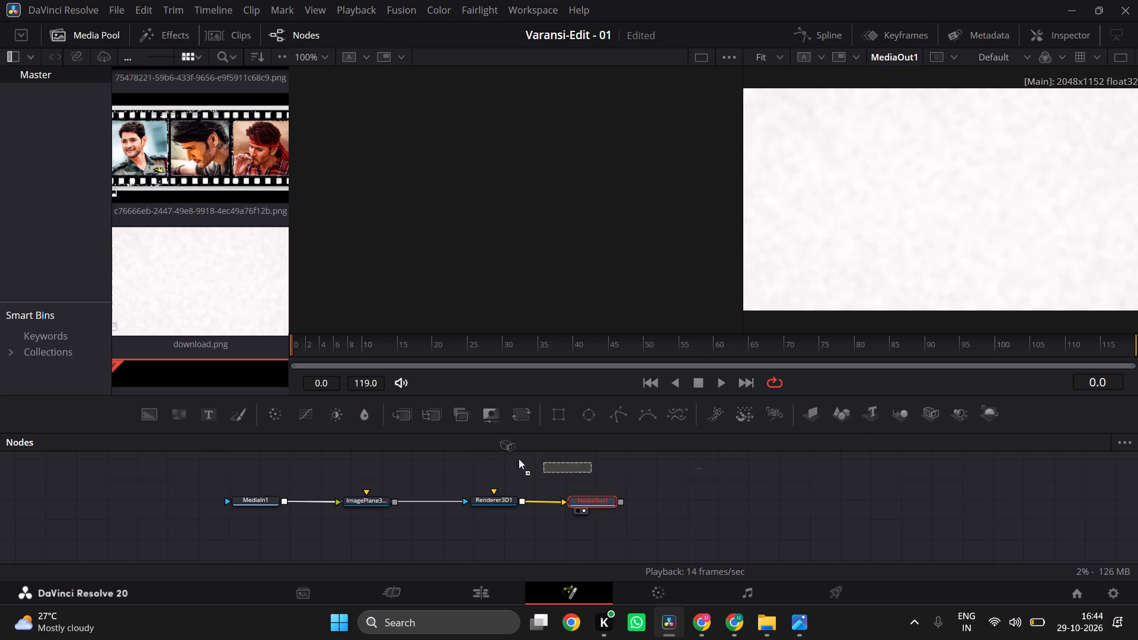
{"action": "left_click_drag", "start_coordinate": [519, 459], "coordinate": [490, 461]}
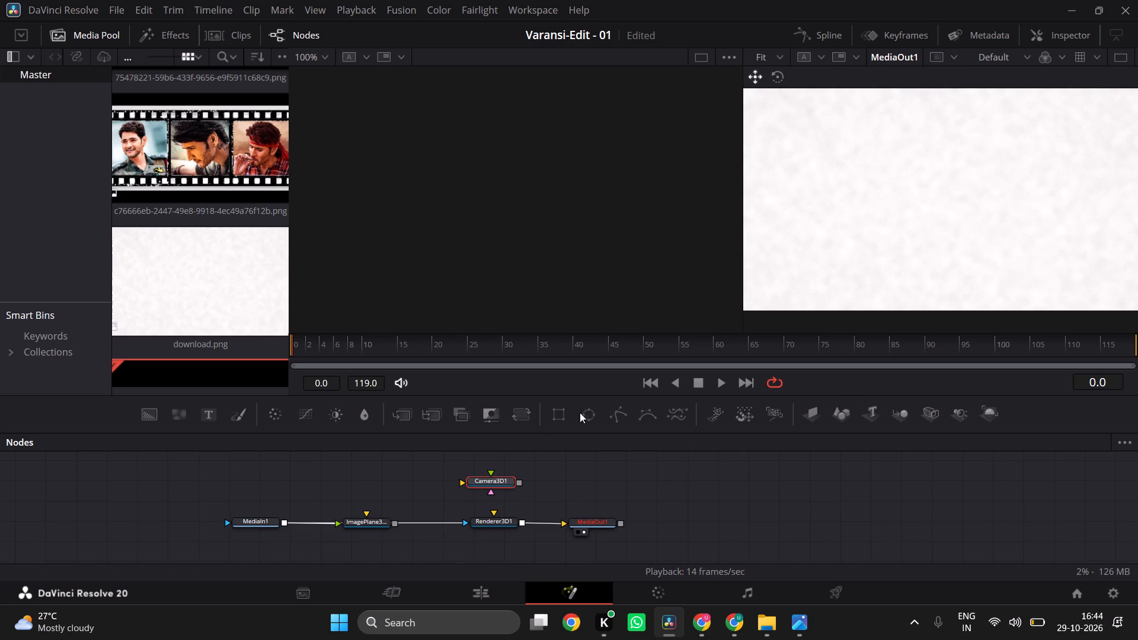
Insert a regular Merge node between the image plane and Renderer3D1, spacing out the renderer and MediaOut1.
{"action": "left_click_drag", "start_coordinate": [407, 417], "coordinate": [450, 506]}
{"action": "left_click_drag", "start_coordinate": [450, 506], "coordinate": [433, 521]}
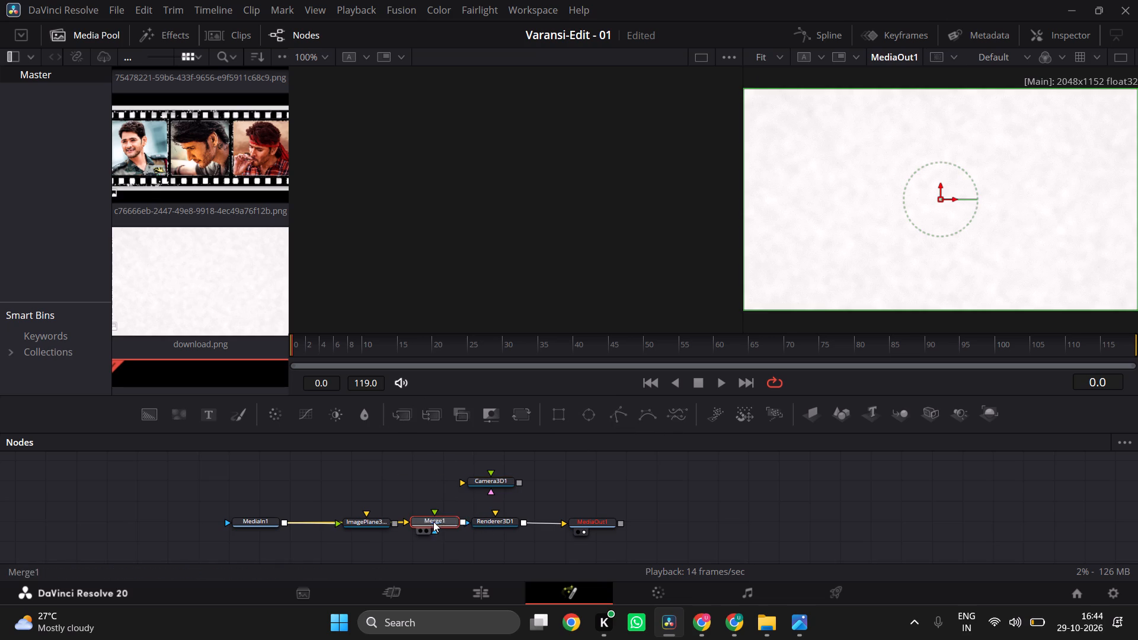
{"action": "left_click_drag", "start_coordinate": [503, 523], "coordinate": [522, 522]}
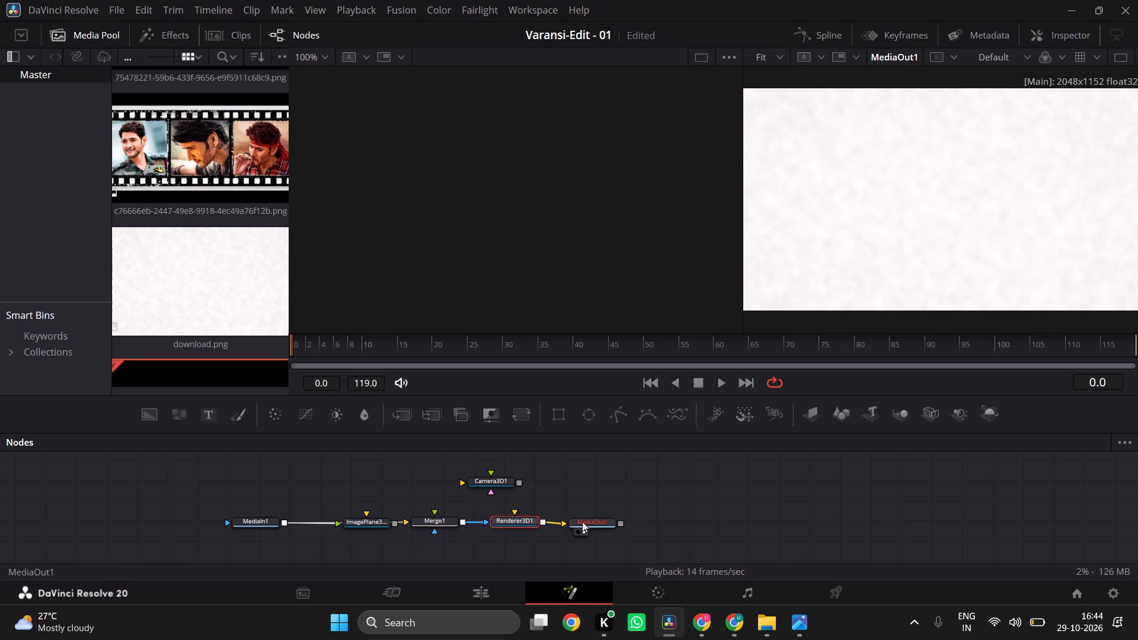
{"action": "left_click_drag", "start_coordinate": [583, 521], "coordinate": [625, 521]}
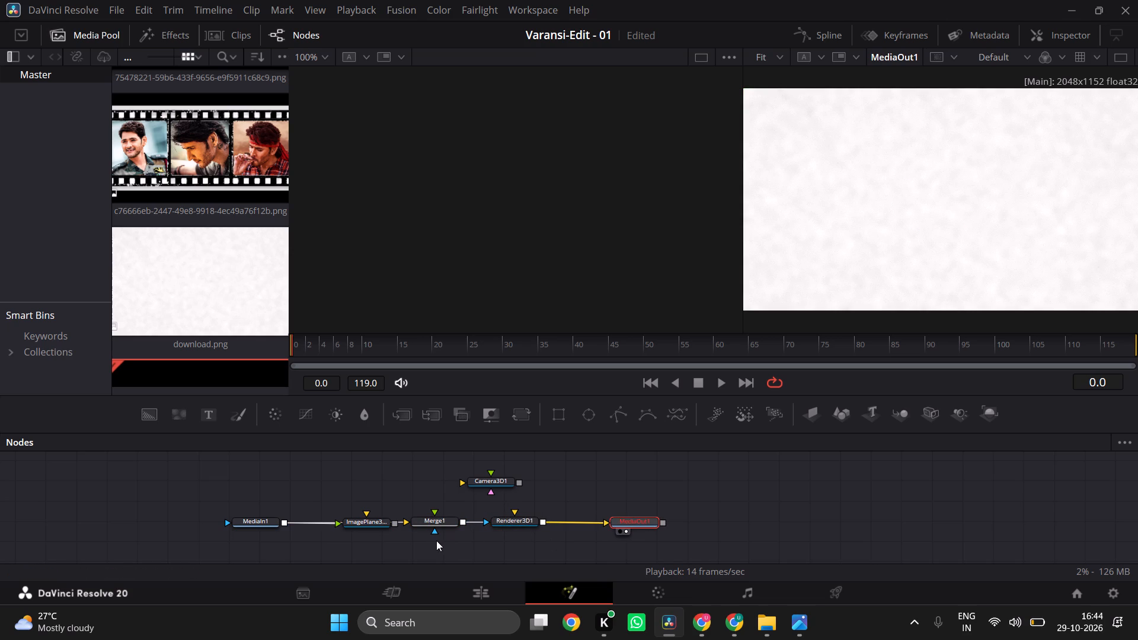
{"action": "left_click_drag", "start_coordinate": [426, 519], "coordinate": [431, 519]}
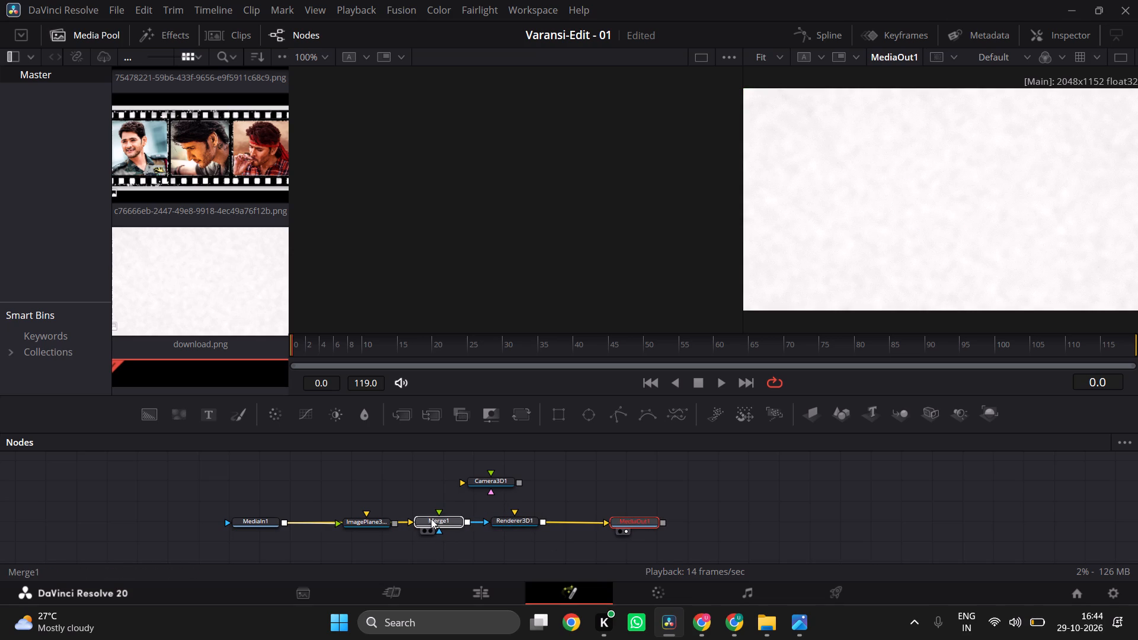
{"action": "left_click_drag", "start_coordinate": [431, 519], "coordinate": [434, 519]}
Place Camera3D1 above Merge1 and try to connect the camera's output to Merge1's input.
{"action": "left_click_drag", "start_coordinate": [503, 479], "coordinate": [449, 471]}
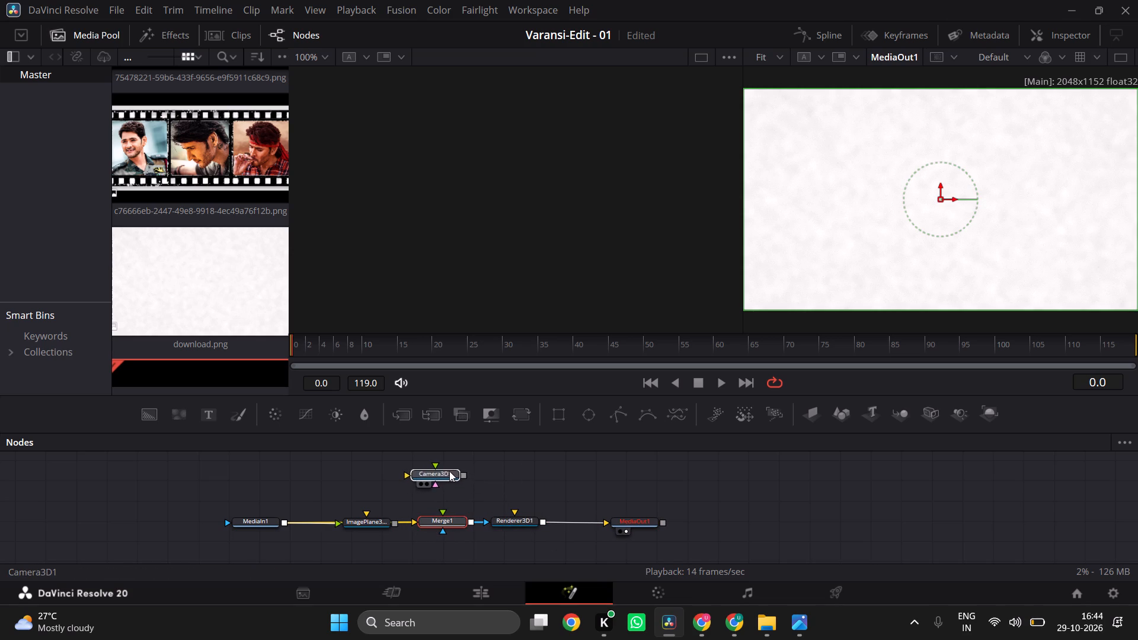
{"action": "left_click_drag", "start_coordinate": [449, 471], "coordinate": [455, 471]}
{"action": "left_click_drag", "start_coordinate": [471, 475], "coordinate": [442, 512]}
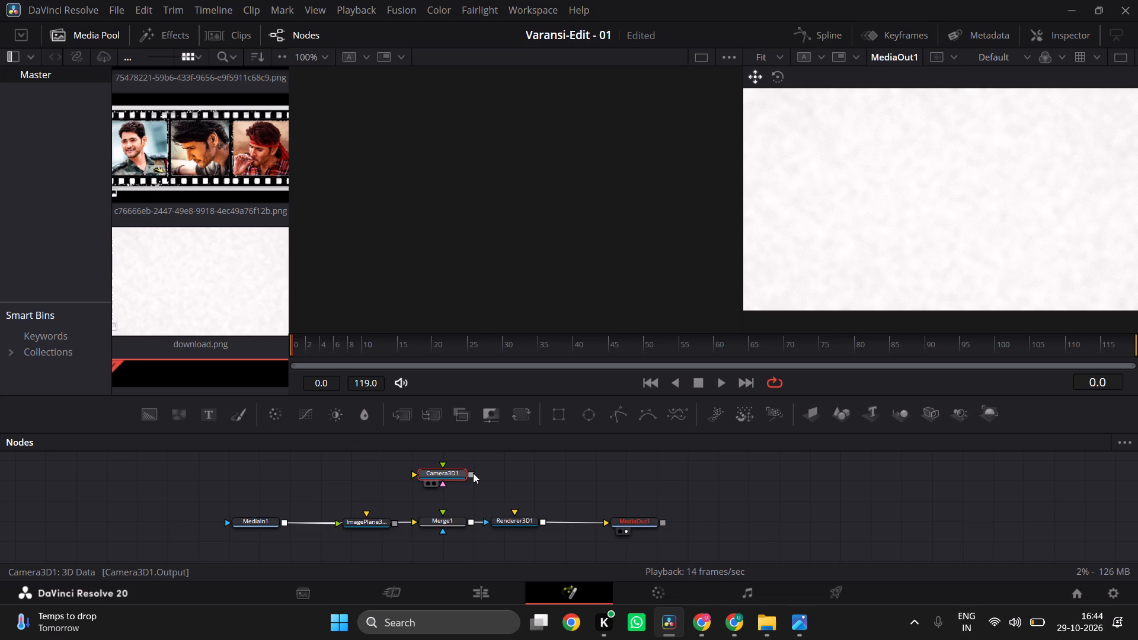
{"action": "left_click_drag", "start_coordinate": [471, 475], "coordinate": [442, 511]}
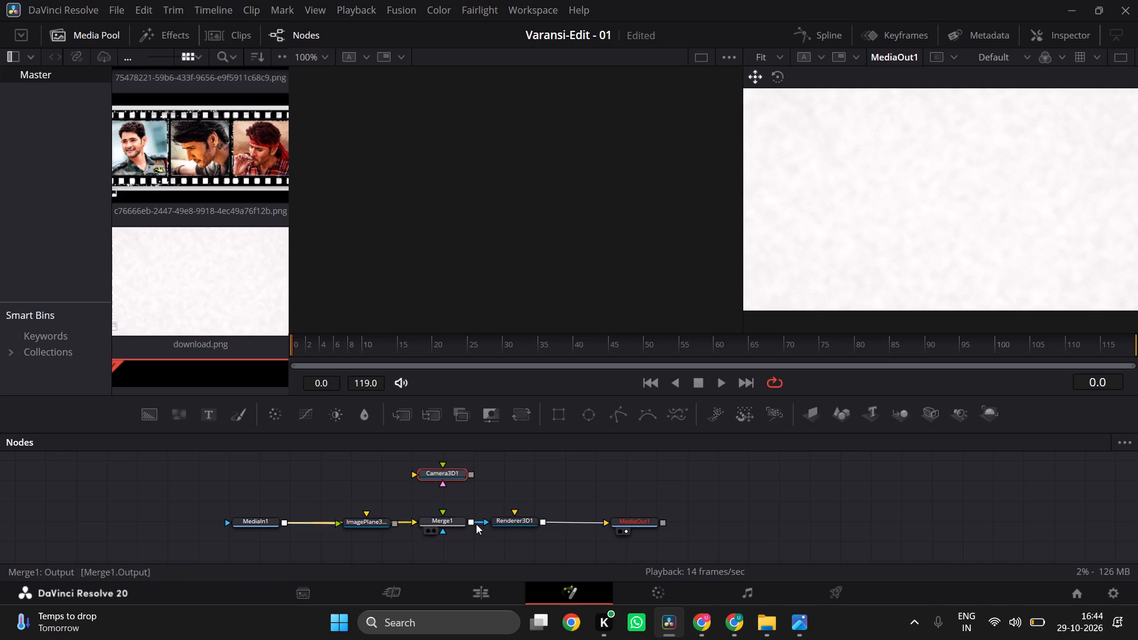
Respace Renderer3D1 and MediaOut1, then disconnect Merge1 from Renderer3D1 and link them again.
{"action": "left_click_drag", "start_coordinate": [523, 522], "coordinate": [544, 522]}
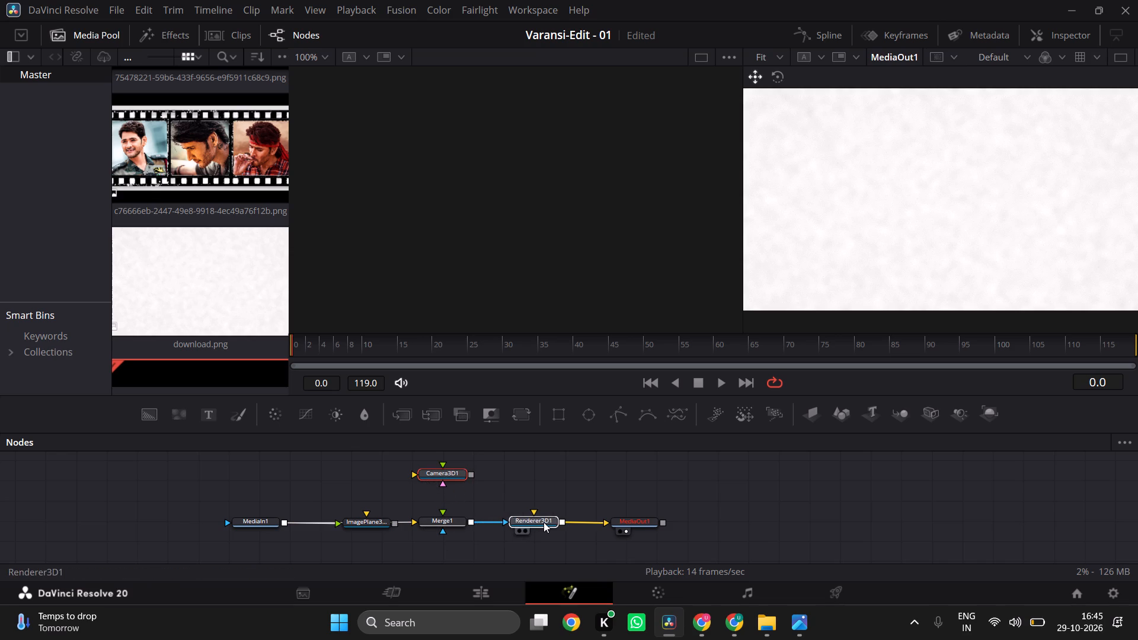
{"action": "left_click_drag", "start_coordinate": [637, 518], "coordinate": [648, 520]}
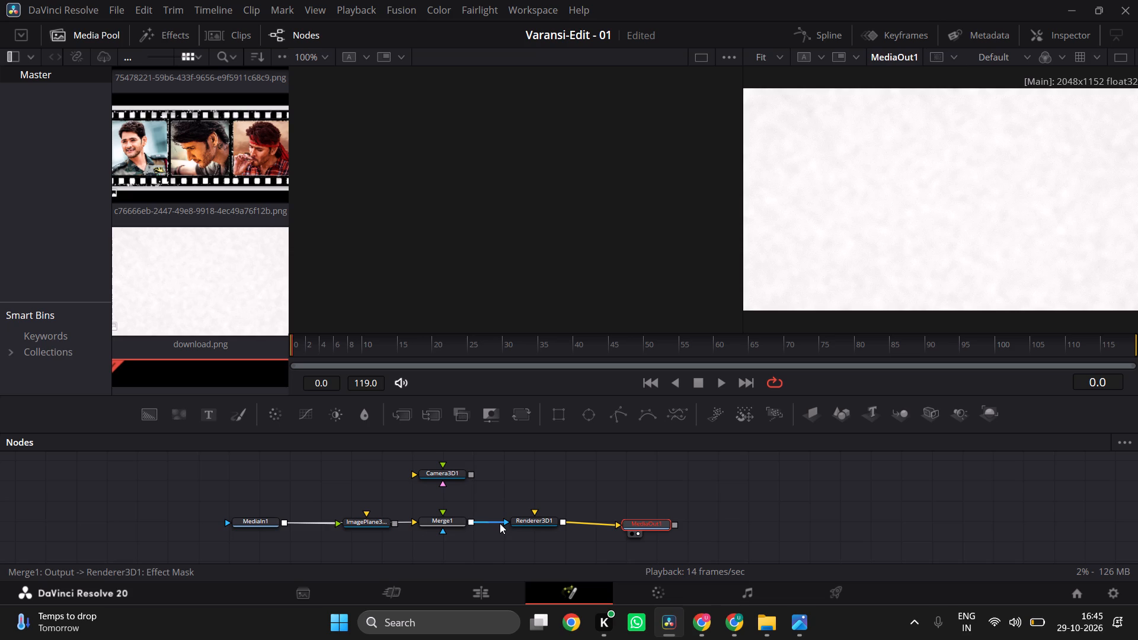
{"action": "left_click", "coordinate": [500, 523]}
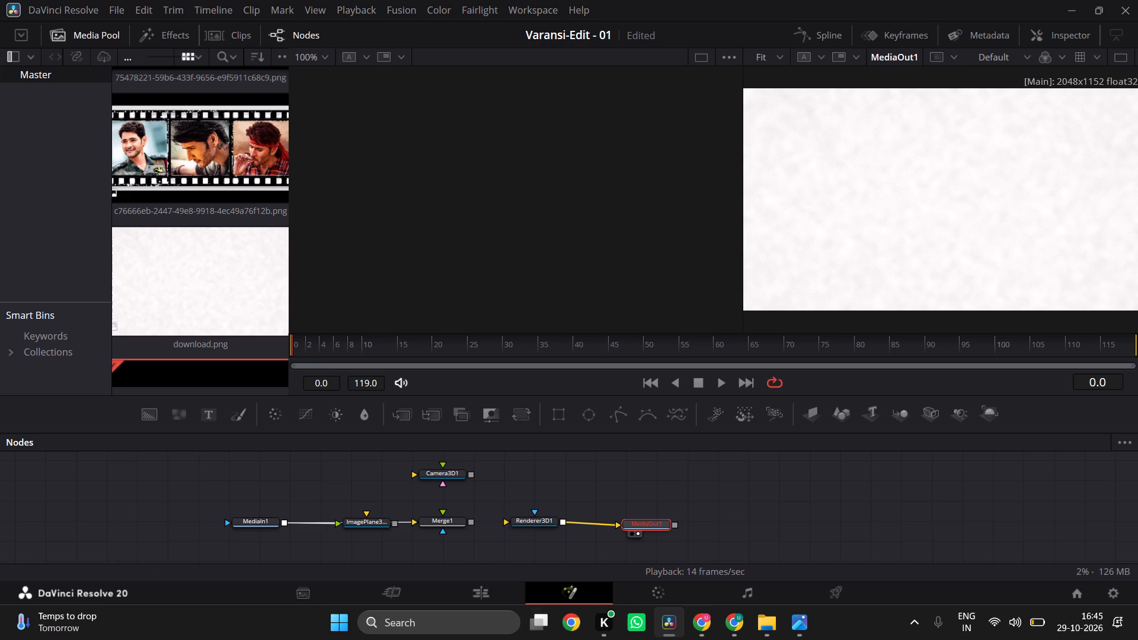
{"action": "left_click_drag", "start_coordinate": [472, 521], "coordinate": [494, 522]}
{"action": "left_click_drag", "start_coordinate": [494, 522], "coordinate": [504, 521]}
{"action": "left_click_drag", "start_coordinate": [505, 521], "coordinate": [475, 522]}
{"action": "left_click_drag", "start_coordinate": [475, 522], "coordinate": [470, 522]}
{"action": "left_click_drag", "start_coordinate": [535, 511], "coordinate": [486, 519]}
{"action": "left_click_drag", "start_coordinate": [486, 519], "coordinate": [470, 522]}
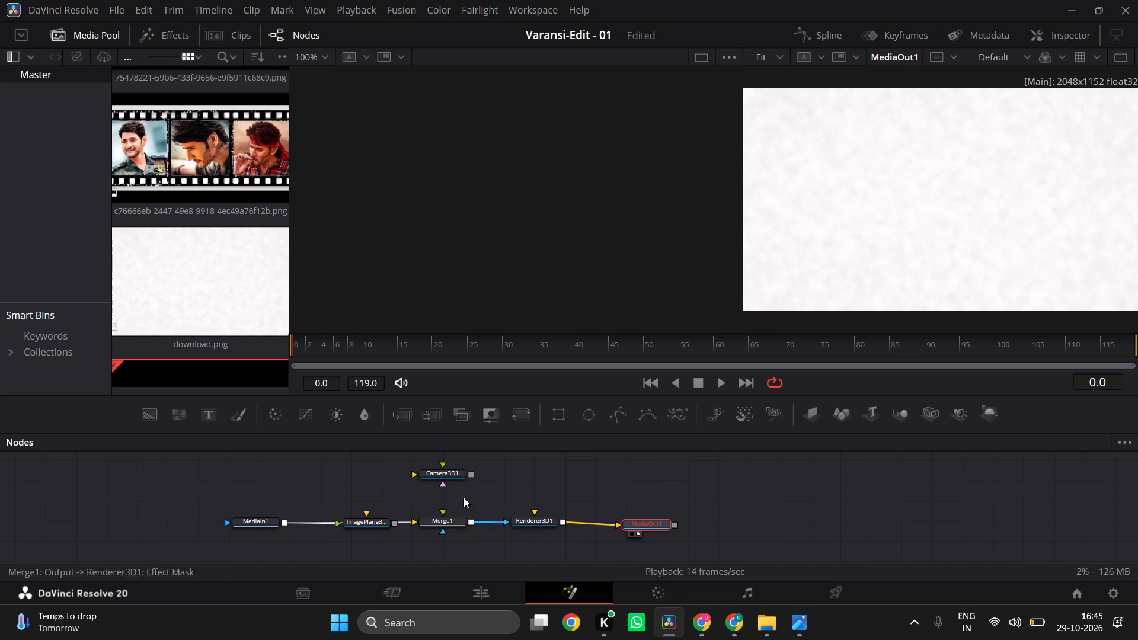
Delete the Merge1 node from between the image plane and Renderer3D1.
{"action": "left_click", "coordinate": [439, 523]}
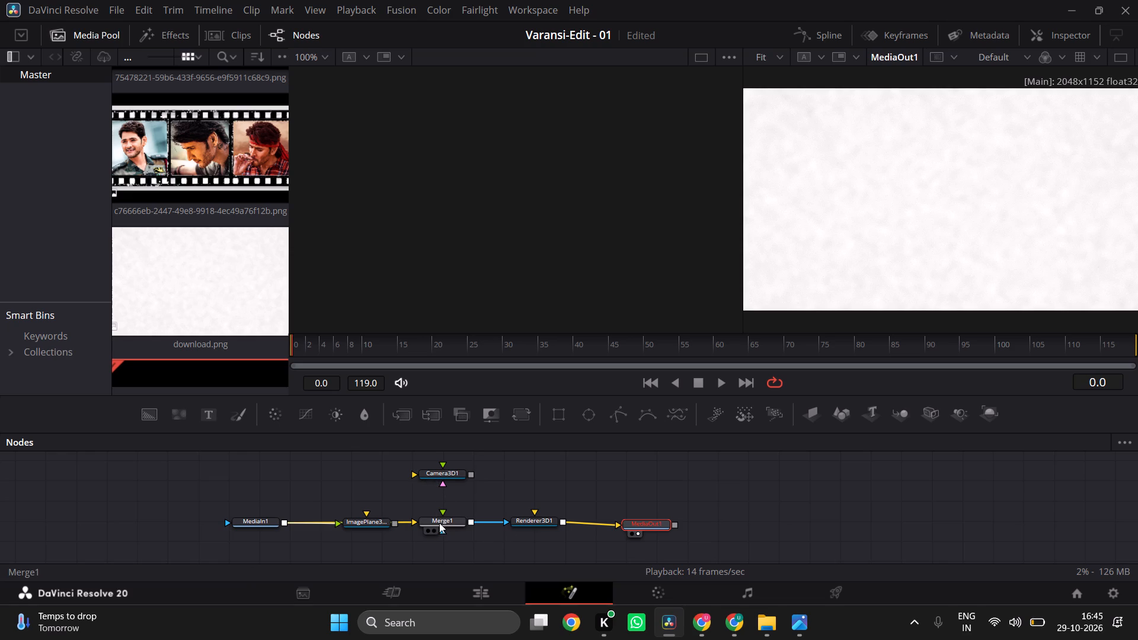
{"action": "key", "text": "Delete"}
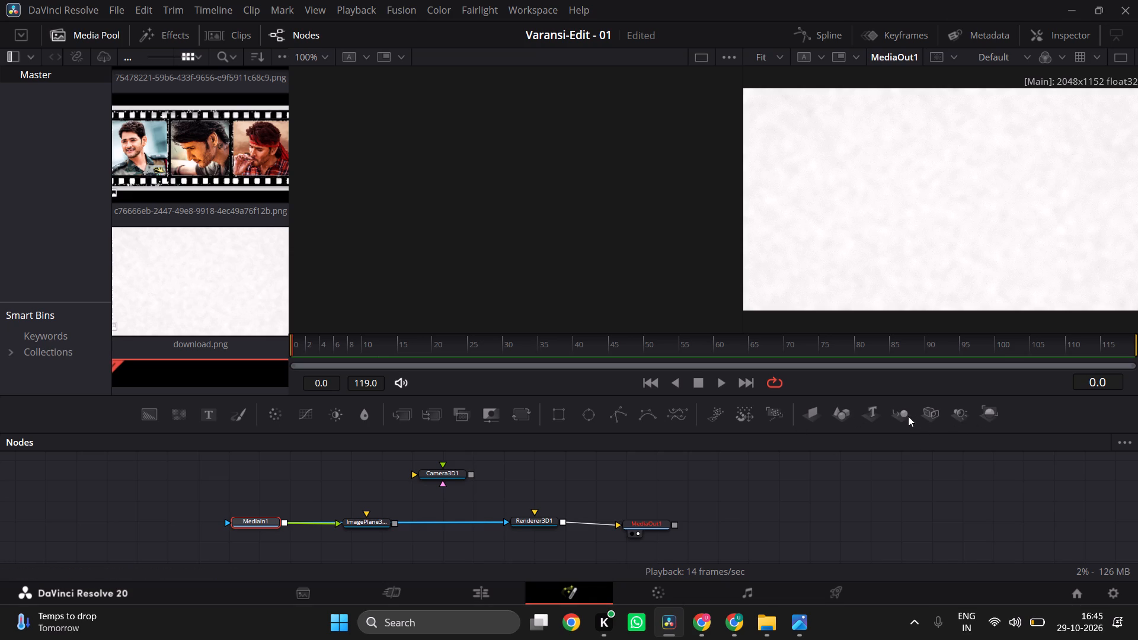
Insert a Merge 3D node between the image plane and Renderer3D1.
{"action": "left_click_drag", "start_coordinate": [900, 416], "coordinate": [467, 529]}
{"action": "left_click_drag", "start_coordinate": [467, 529], "coordinate": [454, 524]}
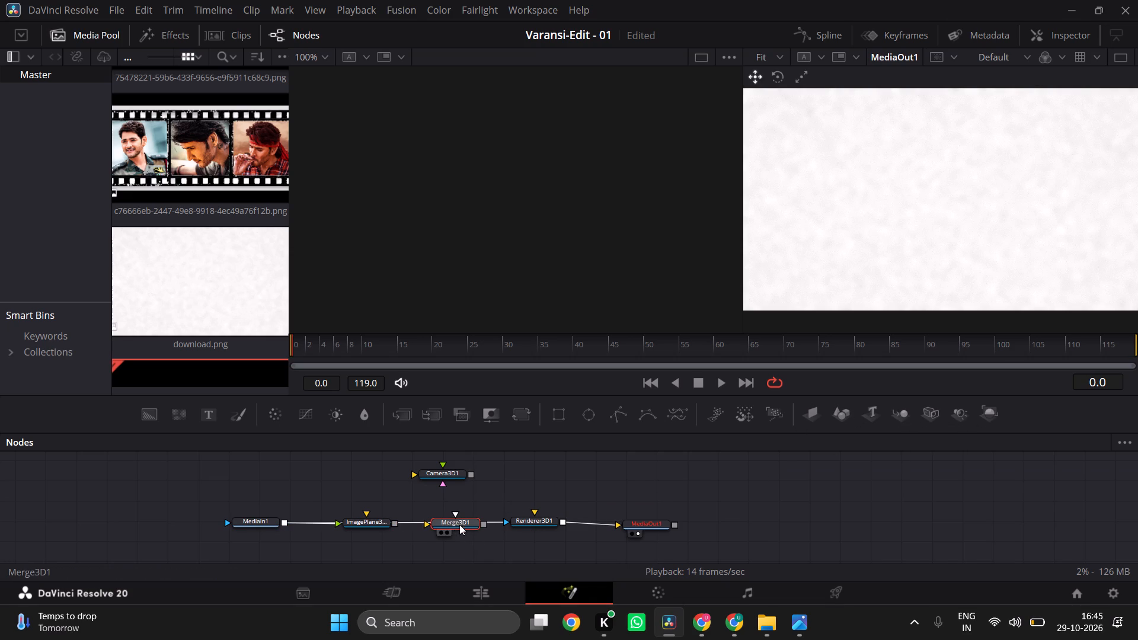
Connect Camera3D1's output to the free scene input of Merge3D1 and align the camera directly above it.
{"action": "left_click_drag", "start_coordinate": [454, 511], "coordinate": [475, 479]}
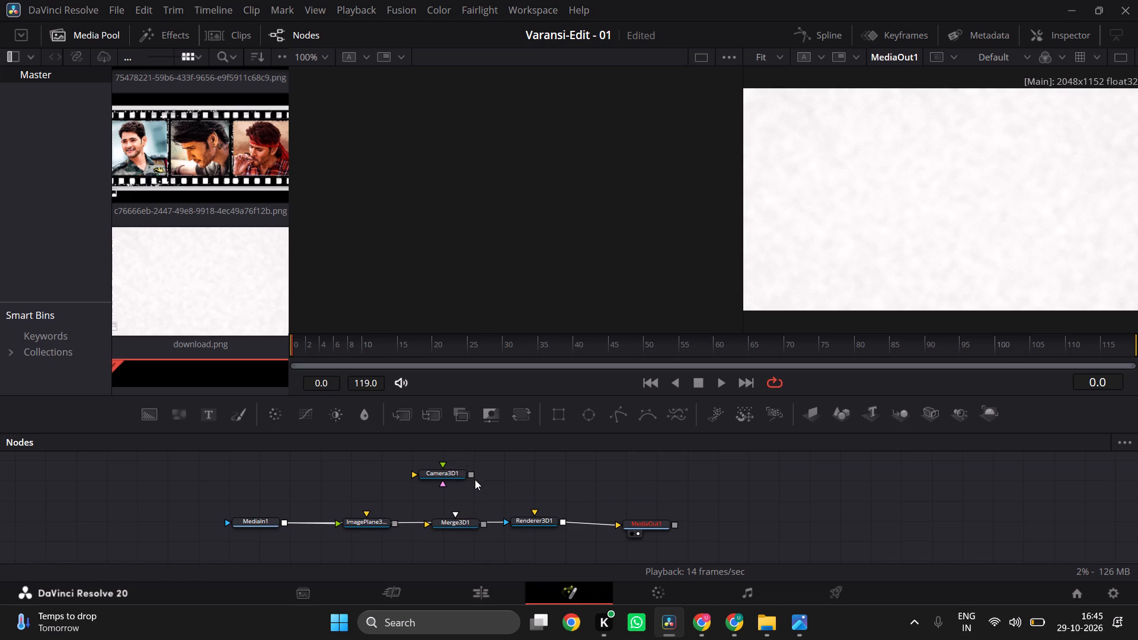
{"action": "left_click_drag", "start_coordinate": [456, 514], "coordinate": [468, 477]}
{"action": "left_click_drag", "start_coordinate": [468, 477], "coordinate": [474, 473]}
{"action": "left_click_drag", "start_coordinate": [452, 468], "coordinate": [462, 469]}
{"action": "left_click_drag", "start_coordinate": [451, 471], "coordinate": [461, 473]}
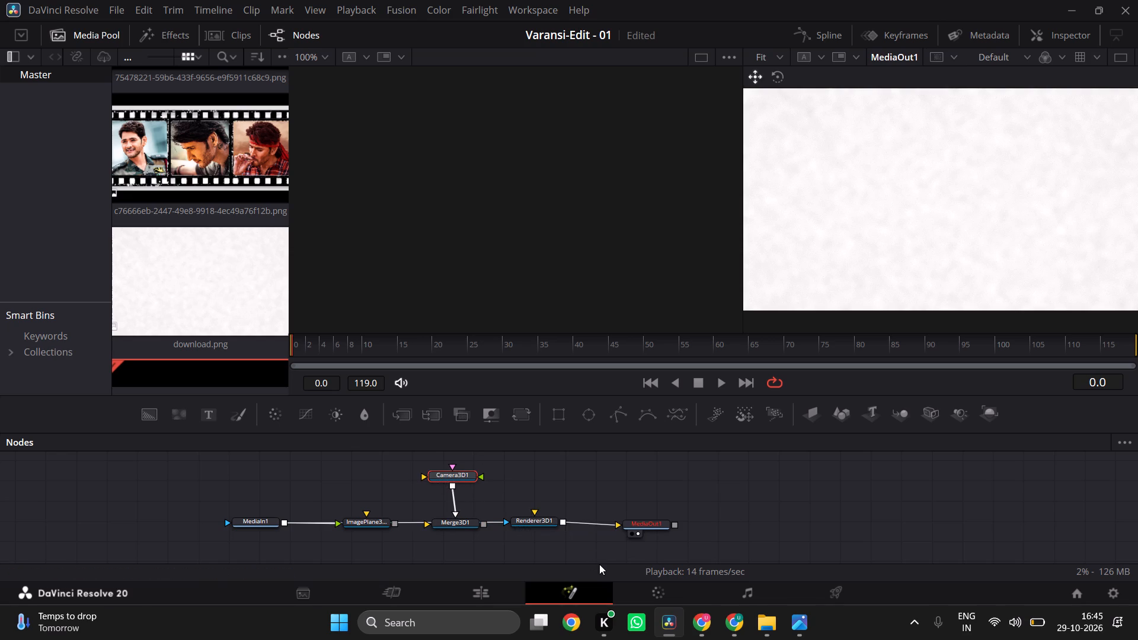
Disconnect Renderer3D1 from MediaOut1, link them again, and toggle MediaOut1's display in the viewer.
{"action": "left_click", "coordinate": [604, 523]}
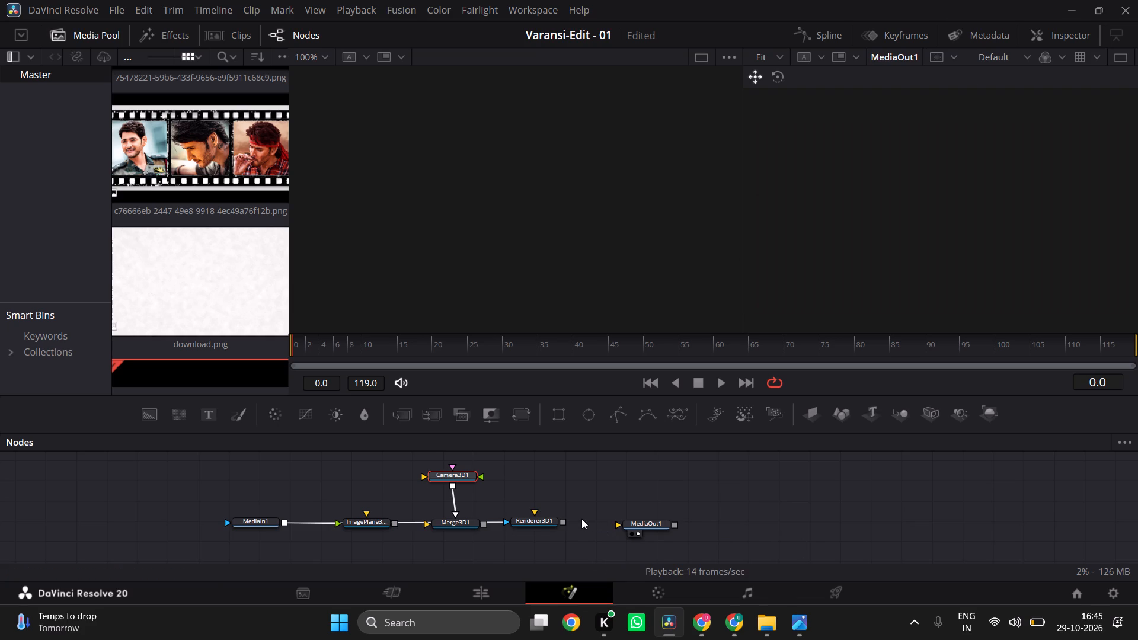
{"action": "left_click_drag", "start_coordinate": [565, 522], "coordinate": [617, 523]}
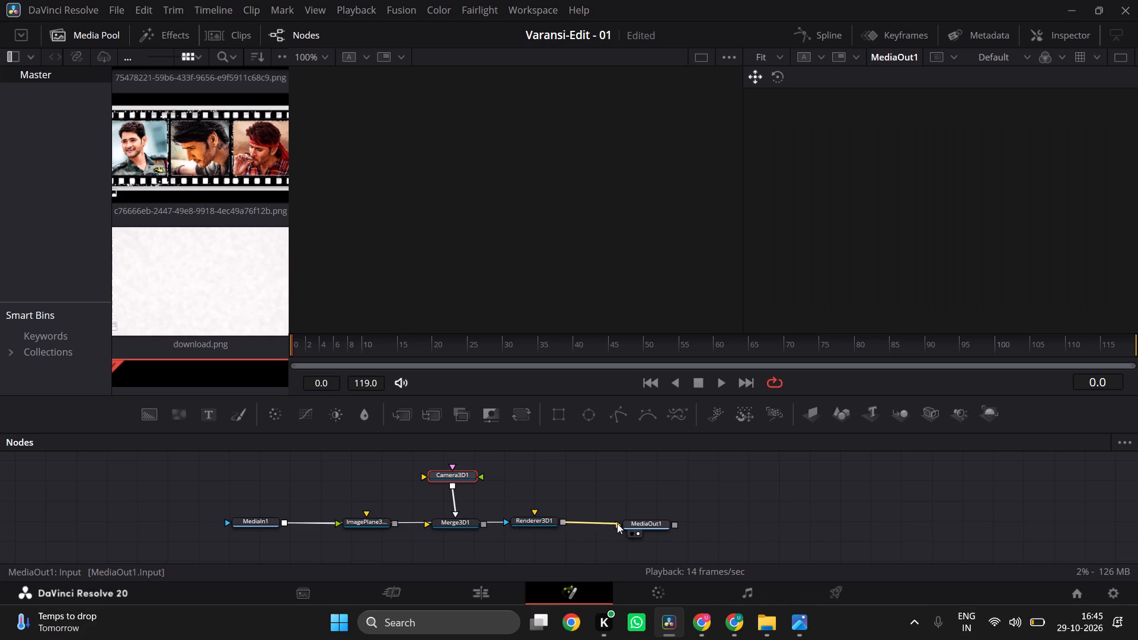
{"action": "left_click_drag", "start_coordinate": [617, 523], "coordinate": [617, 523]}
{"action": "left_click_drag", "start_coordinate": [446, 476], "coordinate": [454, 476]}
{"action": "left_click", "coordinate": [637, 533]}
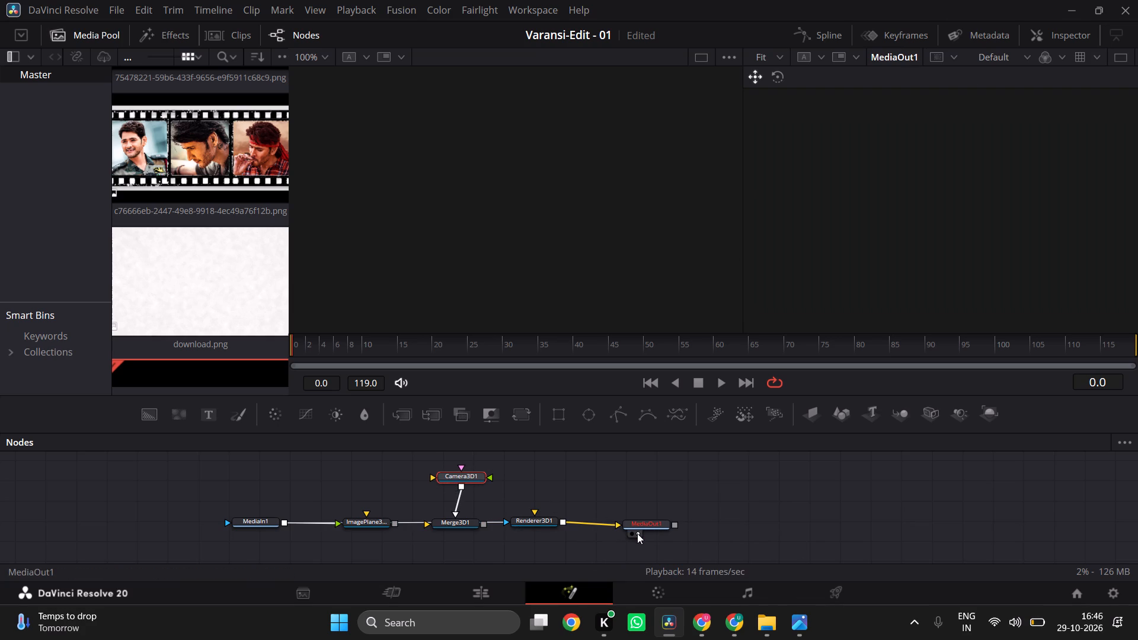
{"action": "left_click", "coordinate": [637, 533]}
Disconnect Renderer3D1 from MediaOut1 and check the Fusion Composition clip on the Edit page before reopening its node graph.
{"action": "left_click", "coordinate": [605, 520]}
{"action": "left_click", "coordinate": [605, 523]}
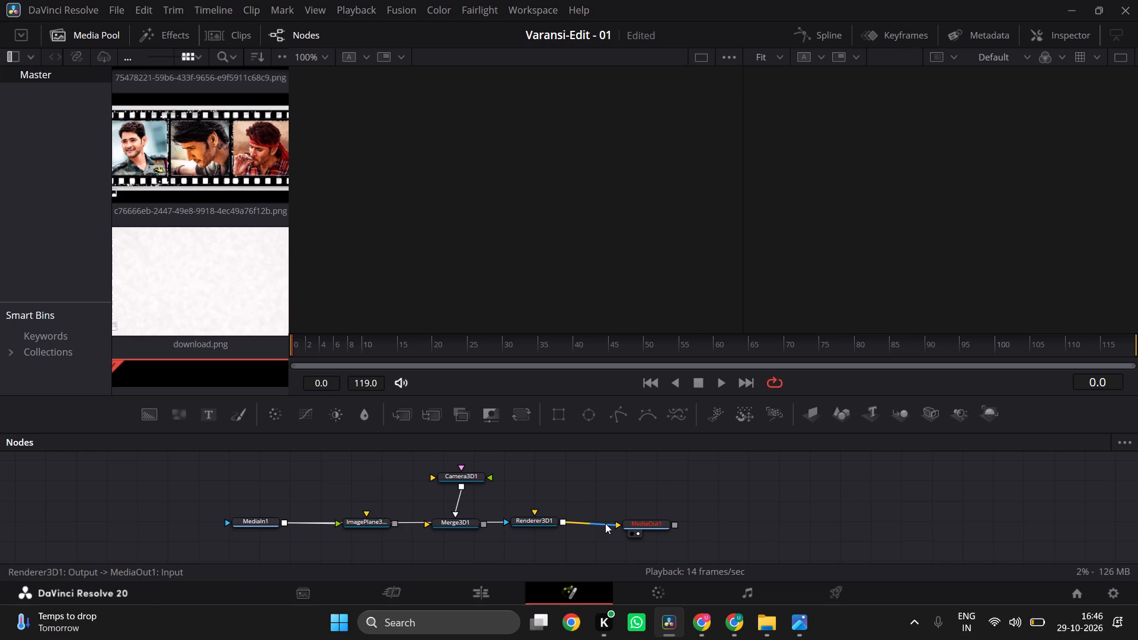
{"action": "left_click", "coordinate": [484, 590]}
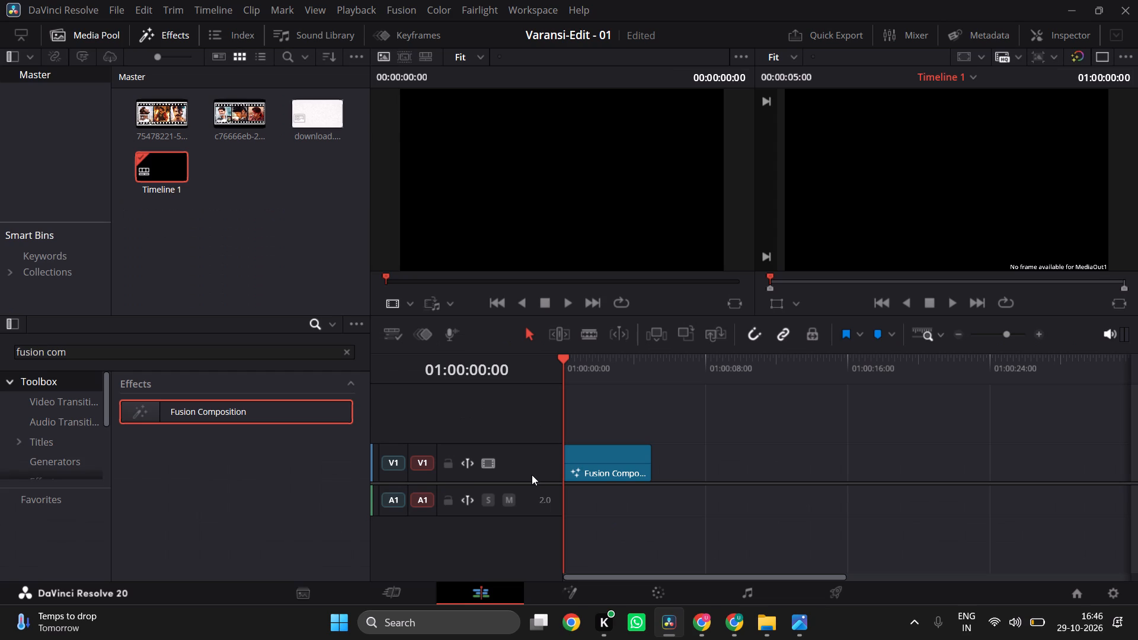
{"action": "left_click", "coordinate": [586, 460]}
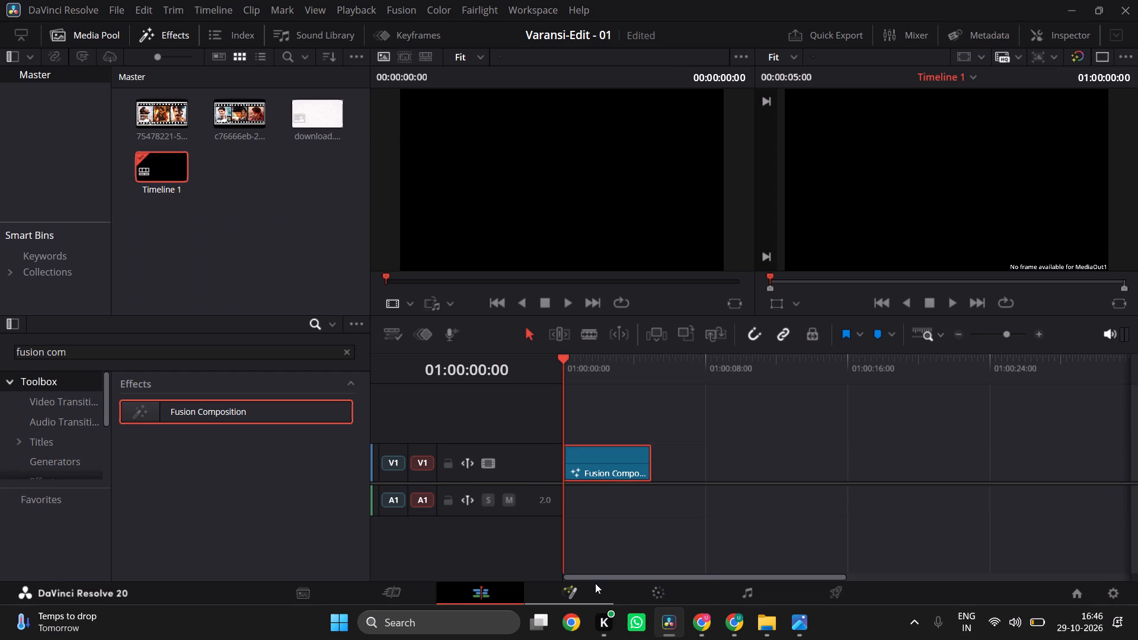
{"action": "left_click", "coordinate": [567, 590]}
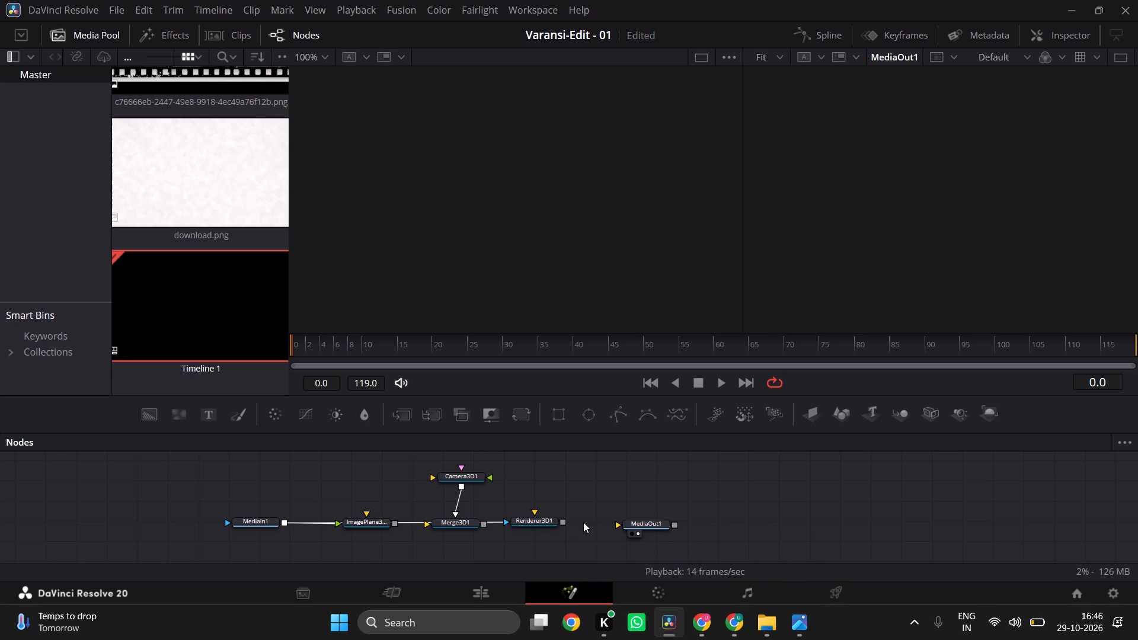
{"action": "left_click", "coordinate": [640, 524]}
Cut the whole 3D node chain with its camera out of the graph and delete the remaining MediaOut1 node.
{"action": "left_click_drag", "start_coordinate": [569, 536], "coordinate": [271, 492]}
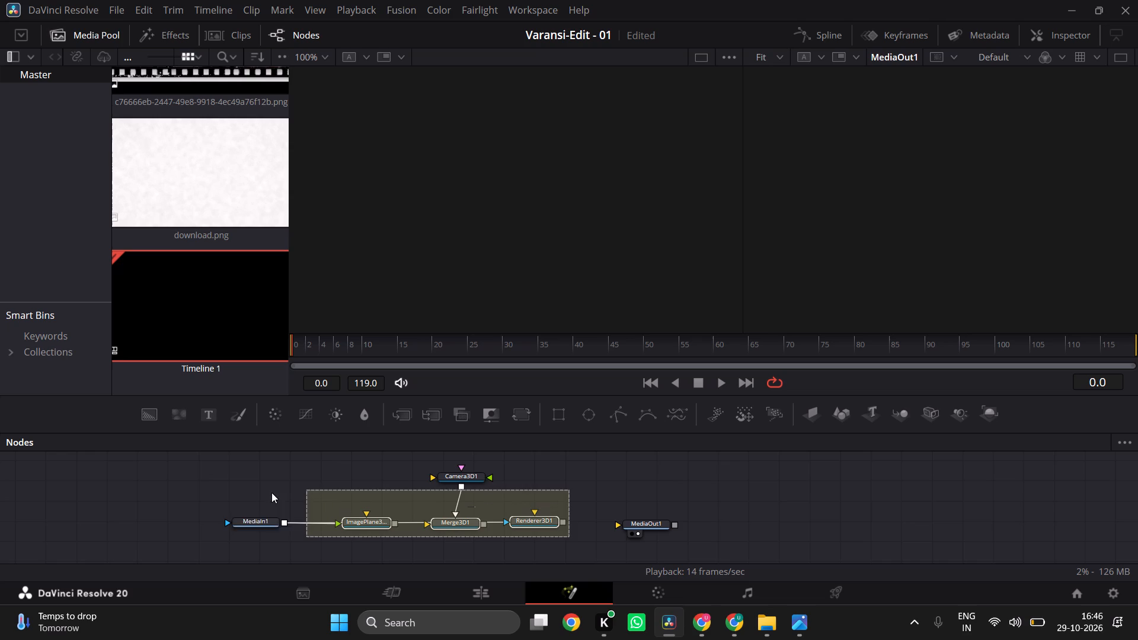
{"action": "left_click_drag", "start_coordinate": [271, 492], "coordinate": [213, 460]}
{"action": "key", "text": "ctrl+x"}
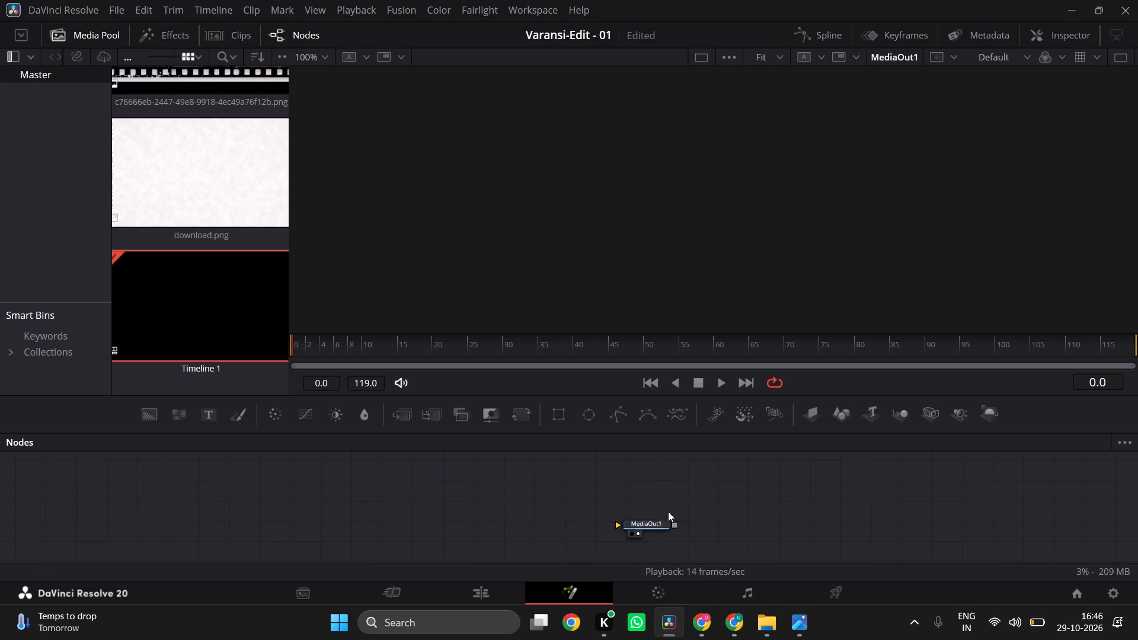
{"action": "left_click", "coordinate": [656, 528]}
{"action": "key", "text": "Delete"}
Replace the Fusion Composition clip on track V1 with a fresh one and open it on the Fusion page.
{"action": "left_click", "coordinate": [482, 587]}
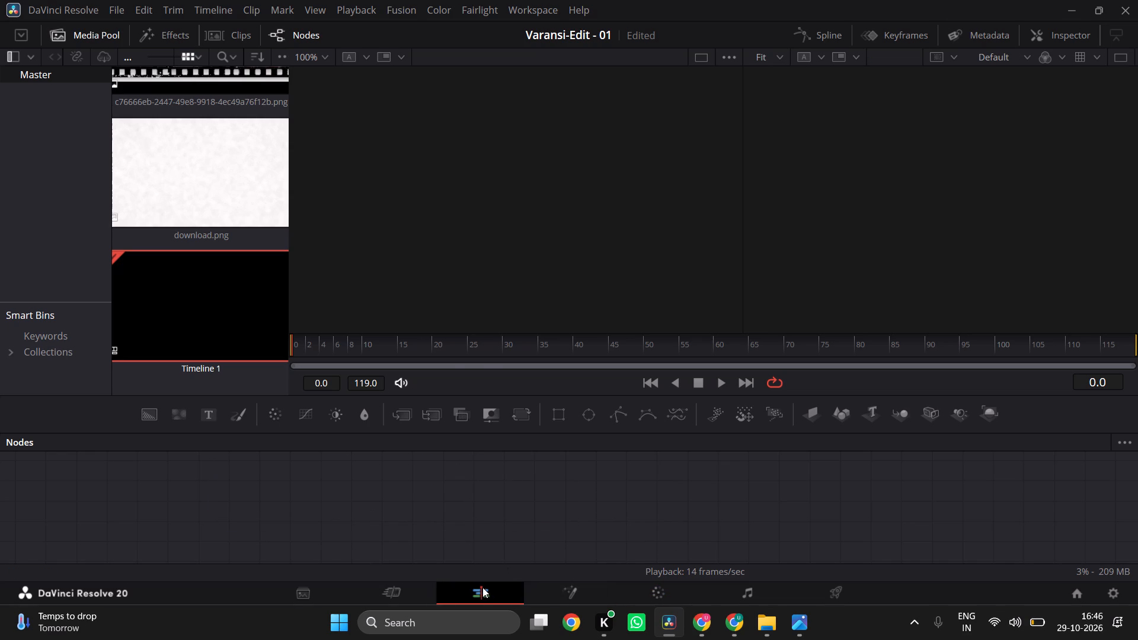
{"action": "left_click", "coordinate": [599, 466]}
{"action": "key", "text": "Delete"}
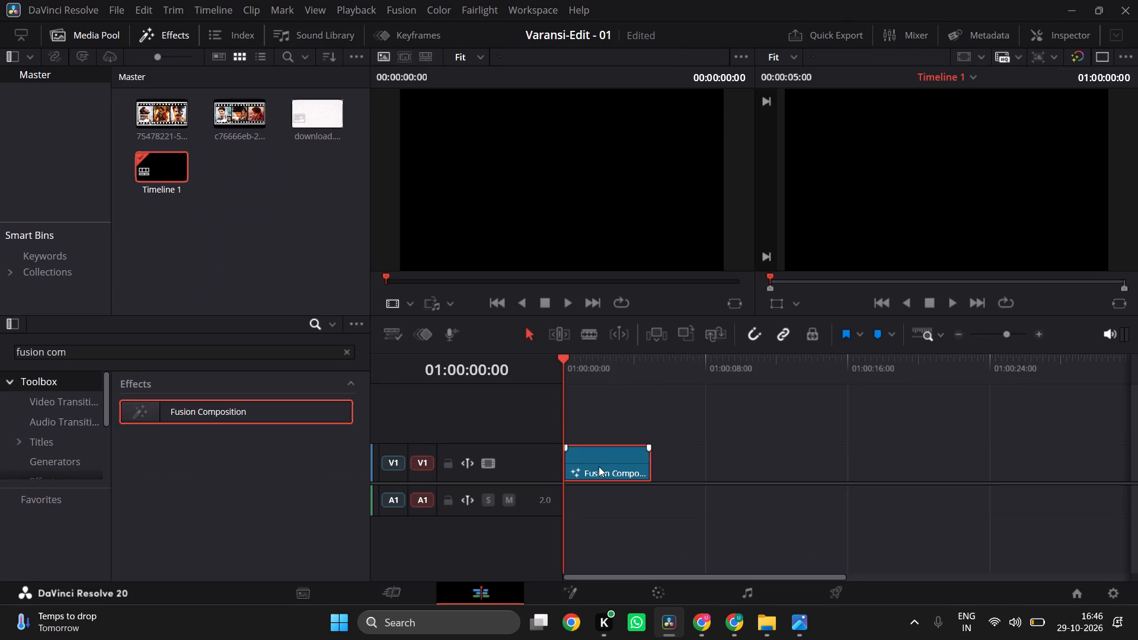
{"action": "left_click_drag", "start_coordinate": [295, 411], "coordinate": [609, 456]}
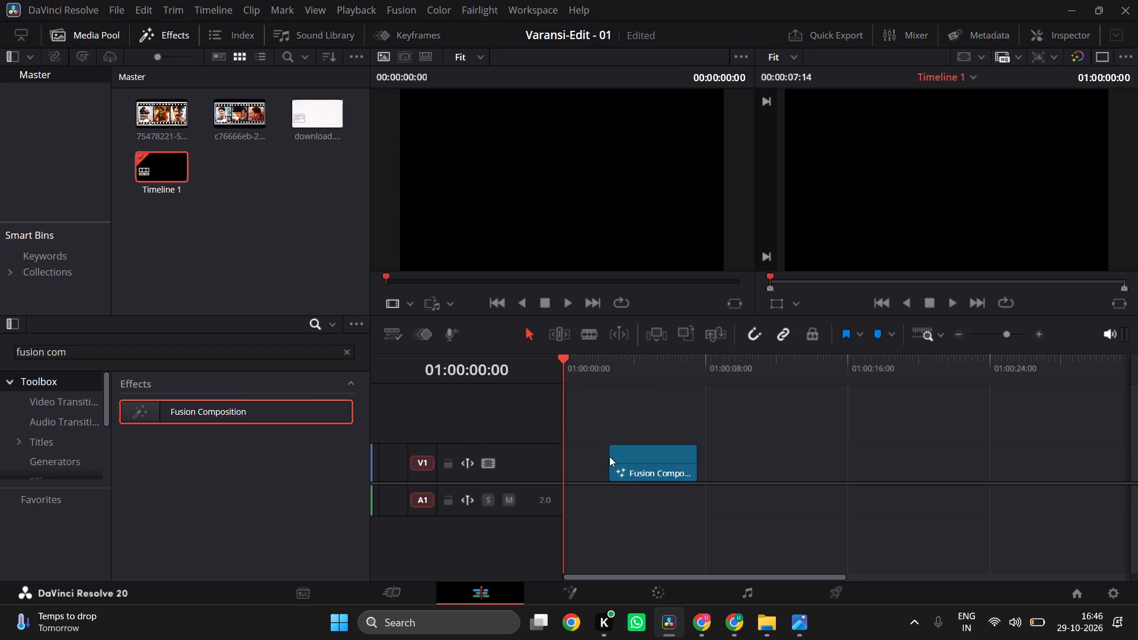
{"action": "left_click", "coordinate": [578, 594]}
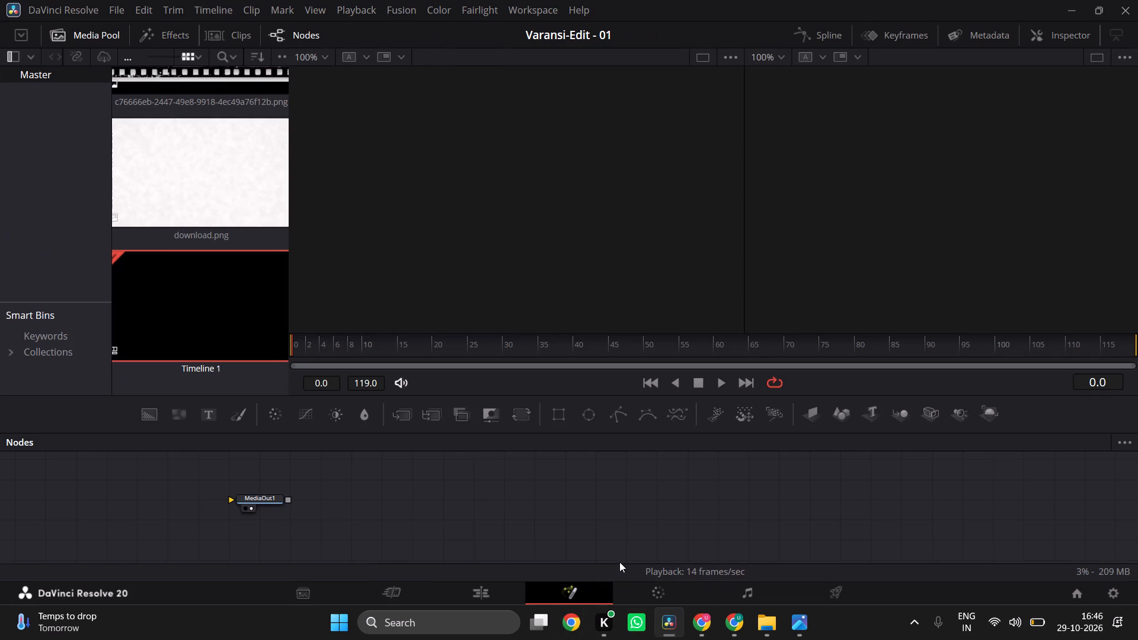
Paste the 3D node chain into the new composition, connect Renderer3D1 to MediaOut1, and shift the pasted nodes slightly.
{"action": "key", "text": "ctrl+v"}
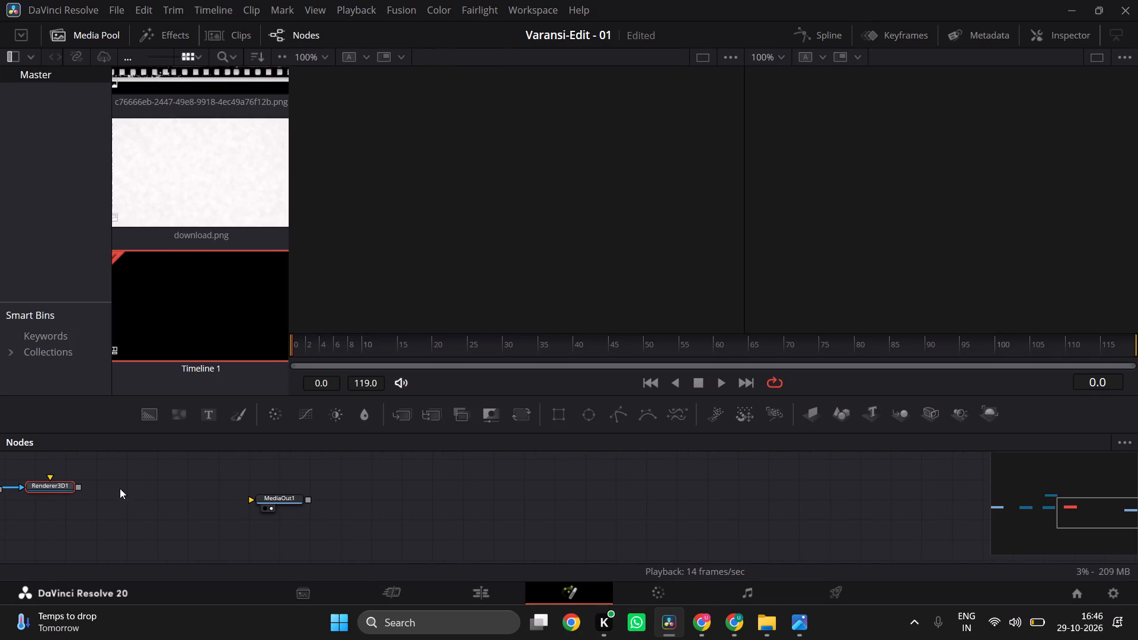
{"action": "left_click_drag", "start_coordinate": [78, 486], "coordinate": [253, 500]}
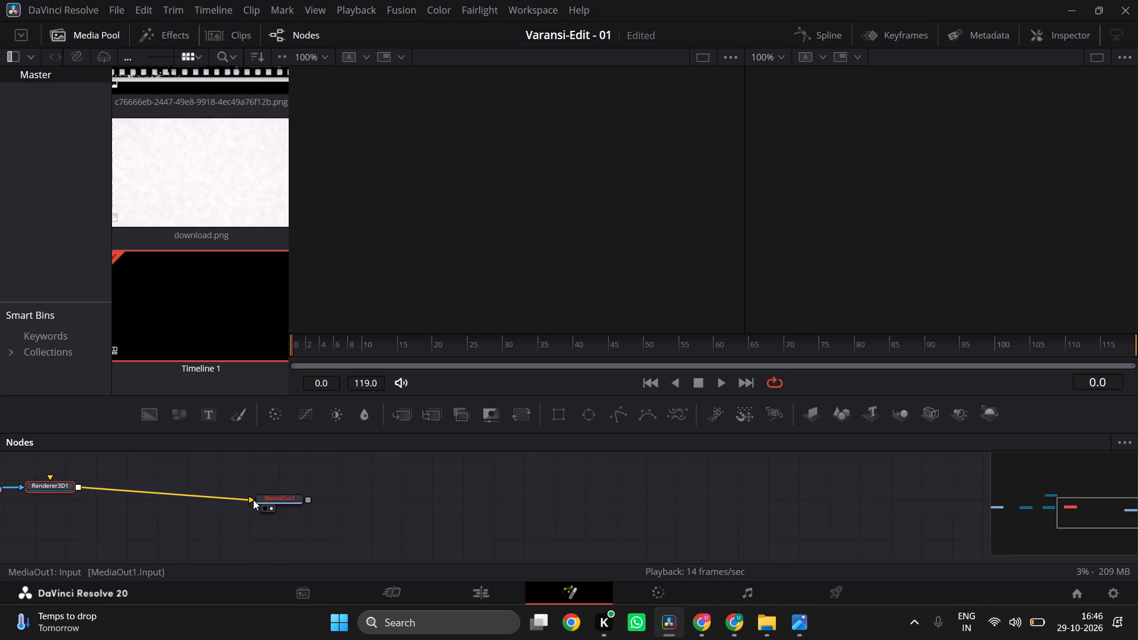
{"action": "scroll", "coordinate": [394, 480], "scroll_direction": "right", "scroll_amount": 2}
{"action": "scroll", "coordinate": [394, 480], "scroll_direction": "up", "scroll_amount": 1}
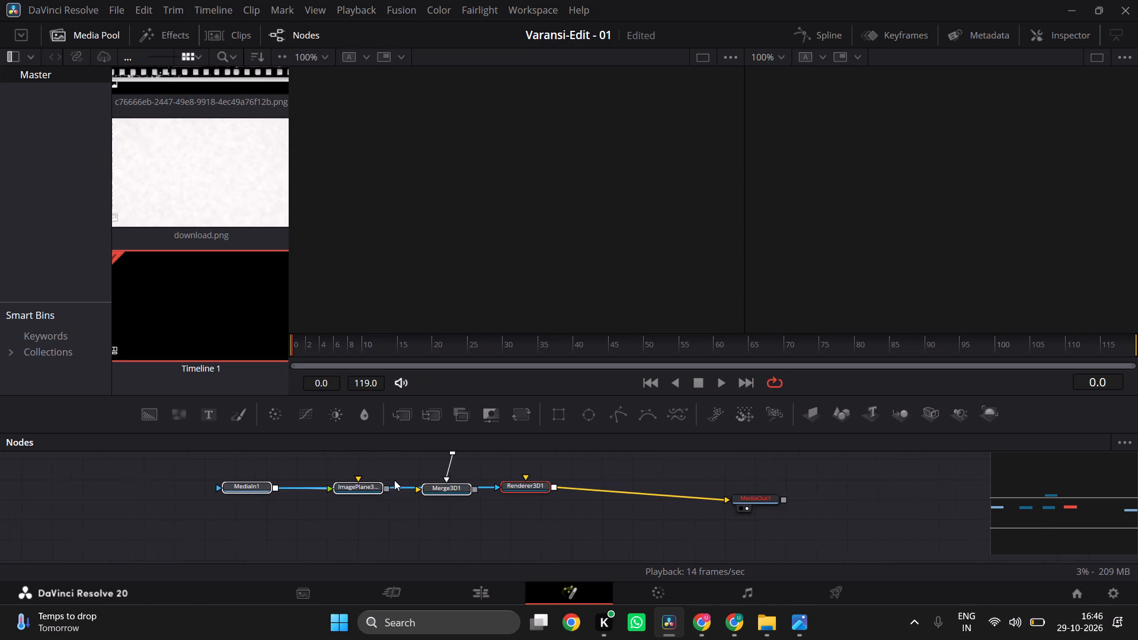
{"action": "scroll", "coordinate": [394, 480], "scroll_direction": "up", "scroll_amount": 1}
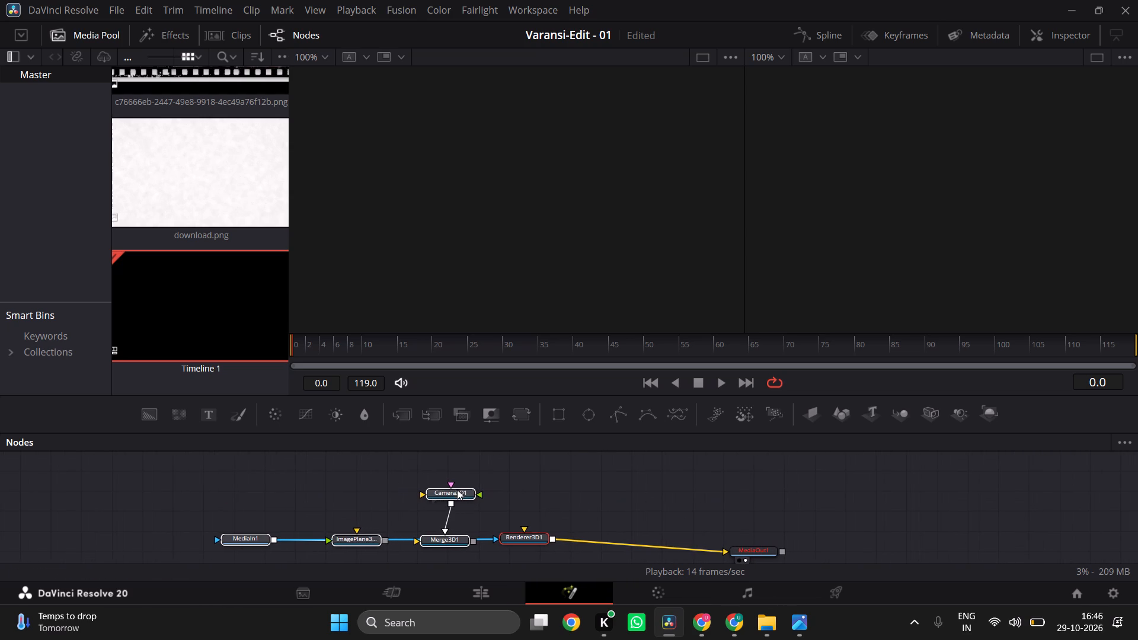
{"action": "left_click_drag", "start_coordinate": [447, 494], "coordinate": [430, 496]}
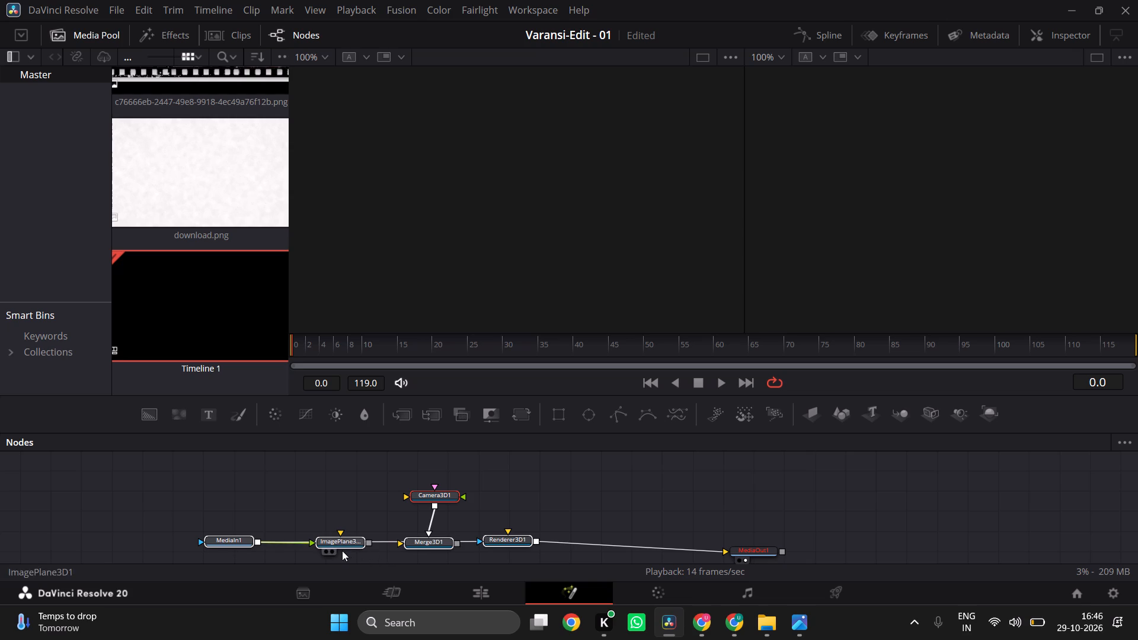
Display Merge3D1 in a viewer, assign MediaOut1 to the viewers, and inspect the camera in the 3D perspective view.
{"action": "left_click", "coordinate": [417, 552]}
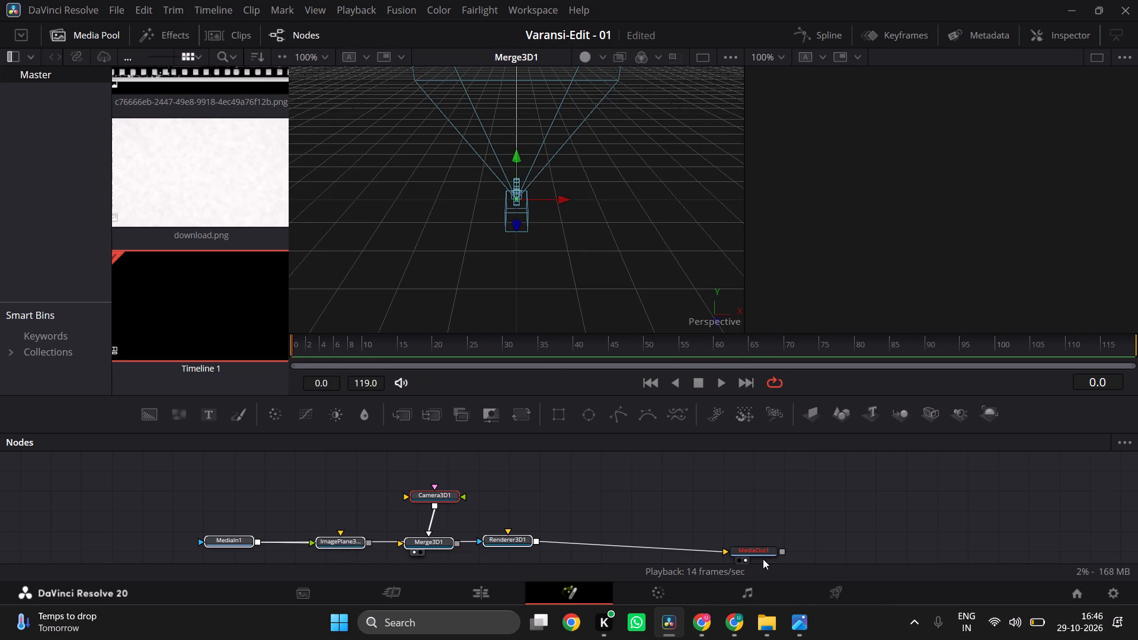
{"action": "scroll", "coordinate": [737, 543], "scroll_direction": "down", "scroll_amount": 1}
{"action": "left_click", "coordinate": [740, 484]}
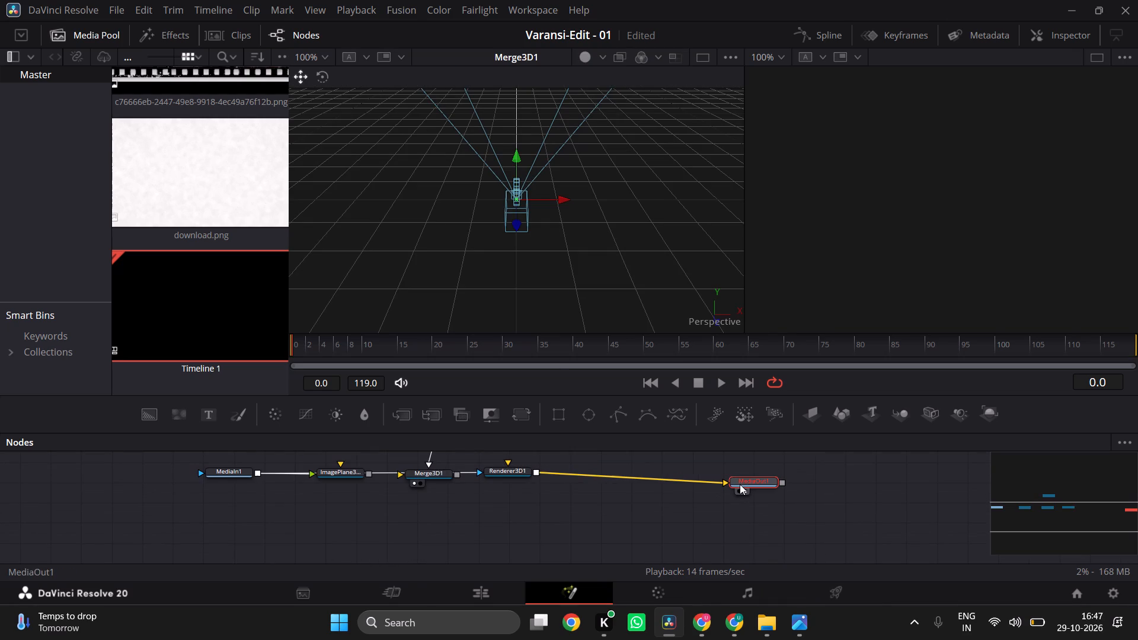
{"action": "left_click", "coordinate": [742, 495]}
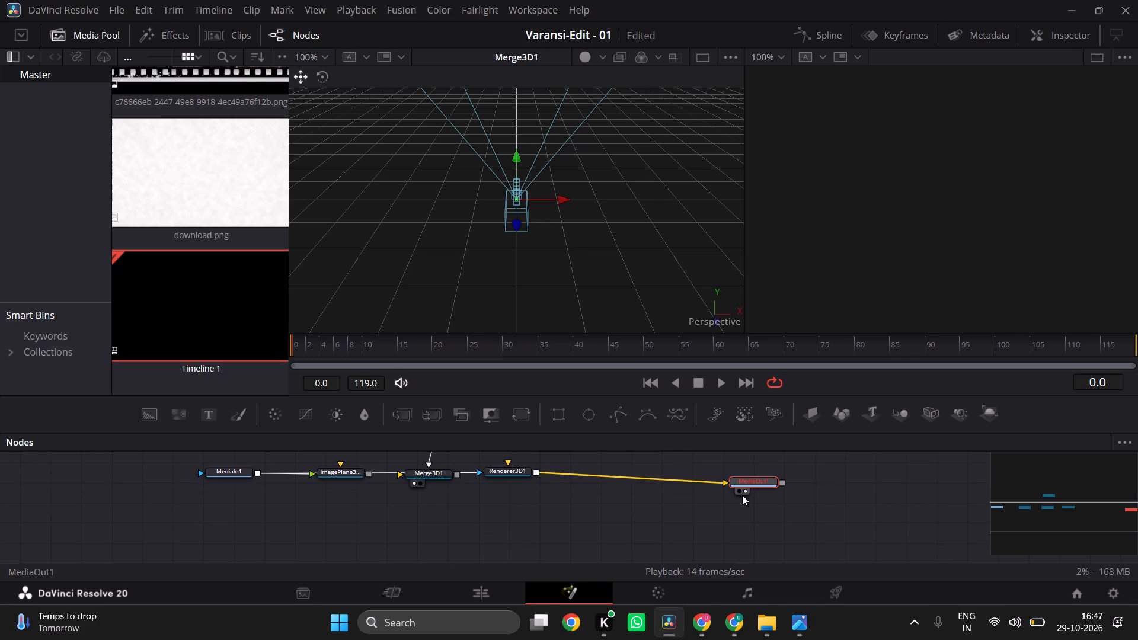
{"action": "left_click", "coordinate": [738, 491]}
{"action": "scroll", "coordinate": [706, 510], "scroll_direction": "up", "scroll_amount": 1}
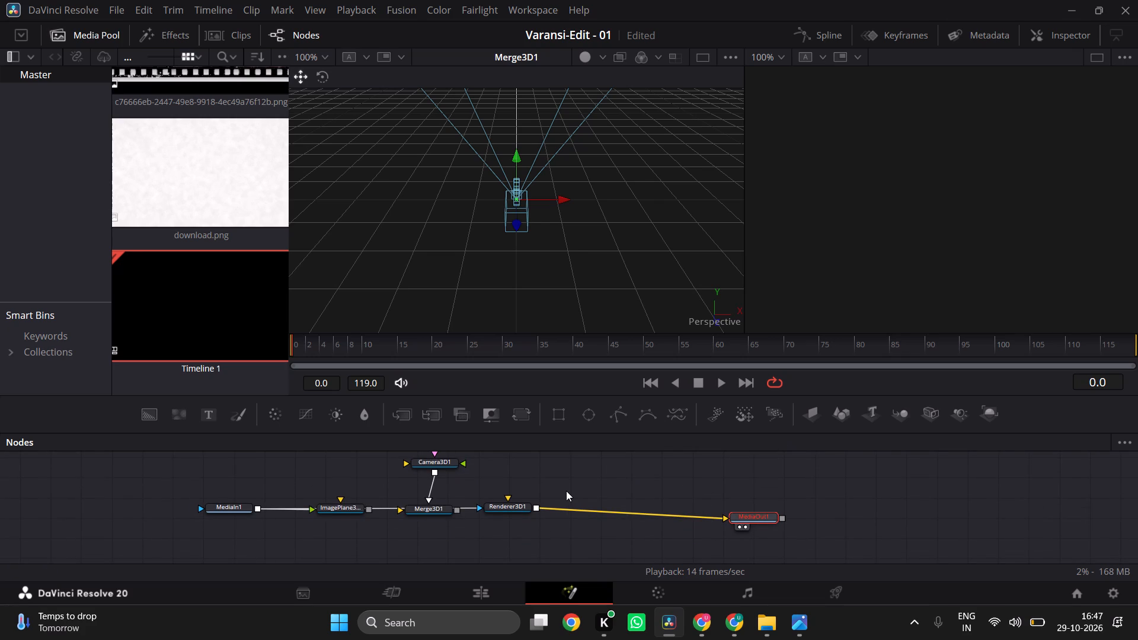
{"action": "scroll", "coordinate": [566, 491], "scroll_direction": "up", "scroll_amount": 1}
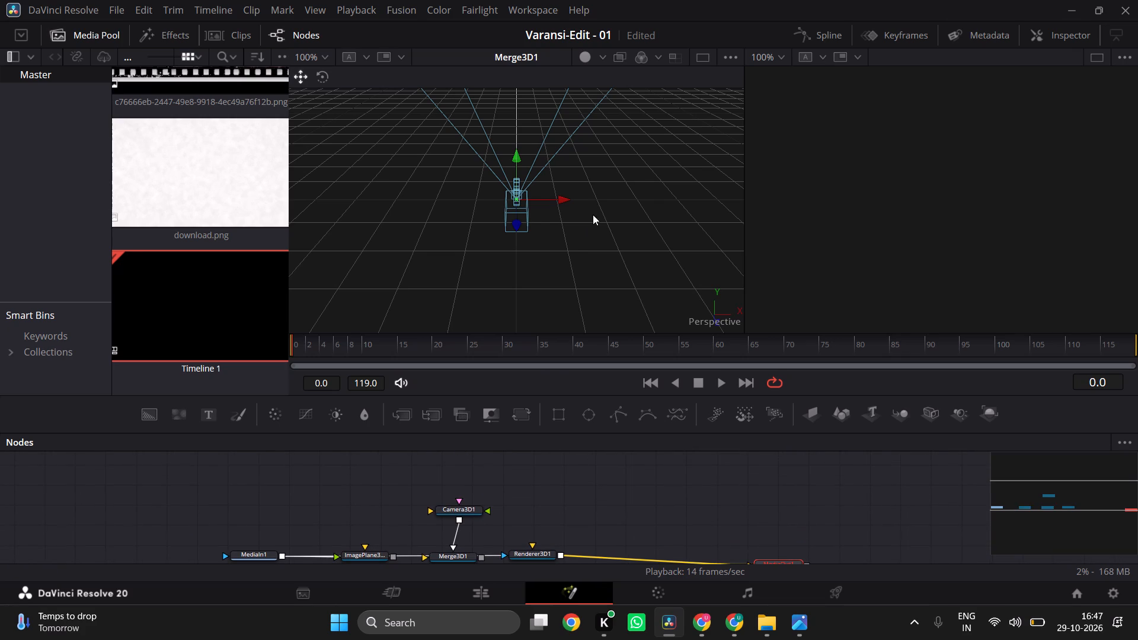
{"action": "scroll", "coordinate": [603, 185], "scroll_direction": "up", "scroll_amount": 1}
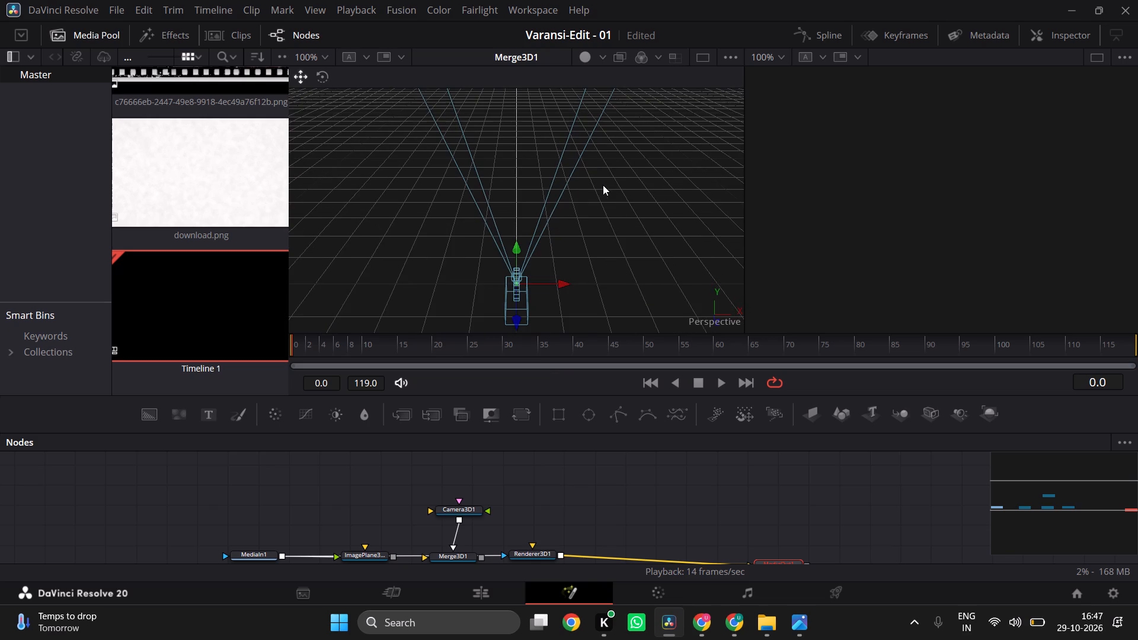
{"action": "scroll", "coordinate": [603, 185], "scroll_direction": "up", "scroll_amount": 1}
{"action": "scroll", "coordinate": [528, 286], "scroll_direction": "down", "scroll_amount": 1}
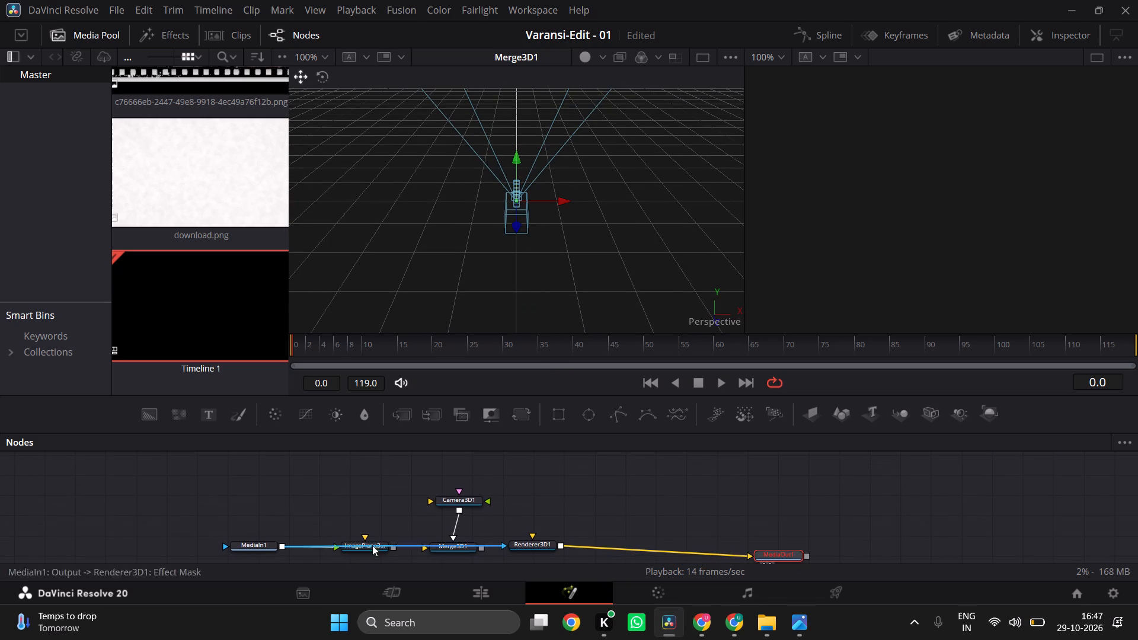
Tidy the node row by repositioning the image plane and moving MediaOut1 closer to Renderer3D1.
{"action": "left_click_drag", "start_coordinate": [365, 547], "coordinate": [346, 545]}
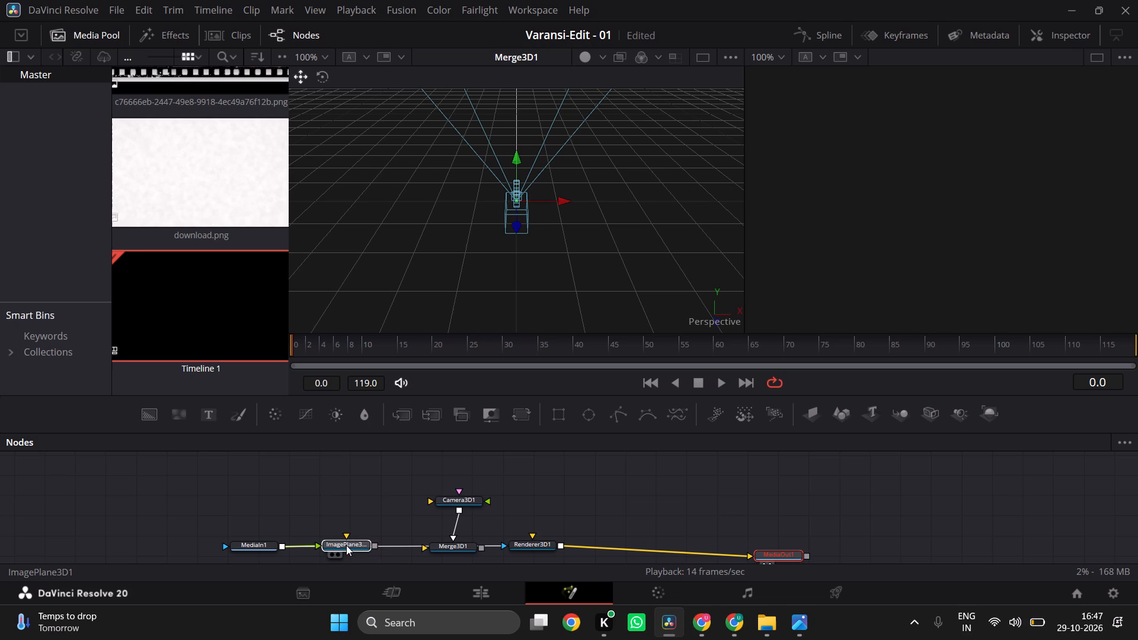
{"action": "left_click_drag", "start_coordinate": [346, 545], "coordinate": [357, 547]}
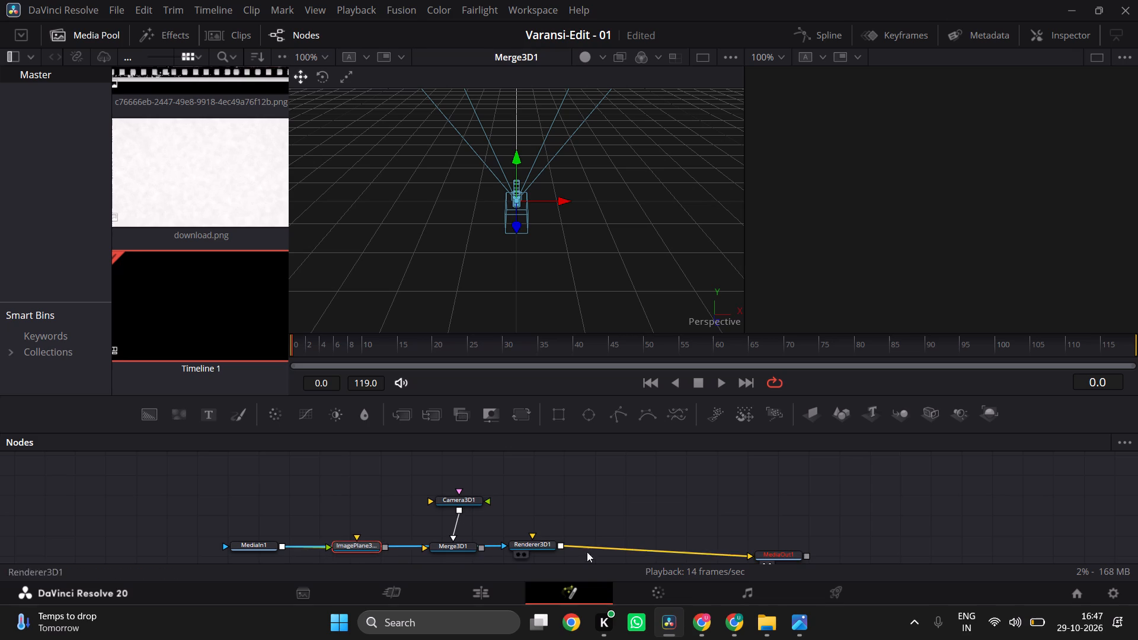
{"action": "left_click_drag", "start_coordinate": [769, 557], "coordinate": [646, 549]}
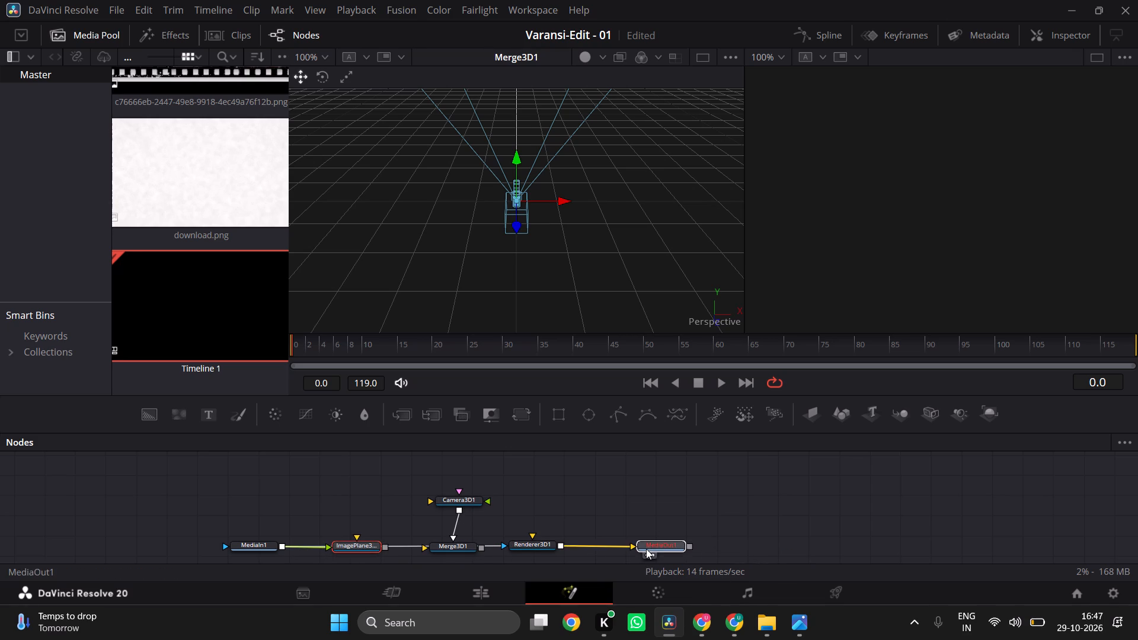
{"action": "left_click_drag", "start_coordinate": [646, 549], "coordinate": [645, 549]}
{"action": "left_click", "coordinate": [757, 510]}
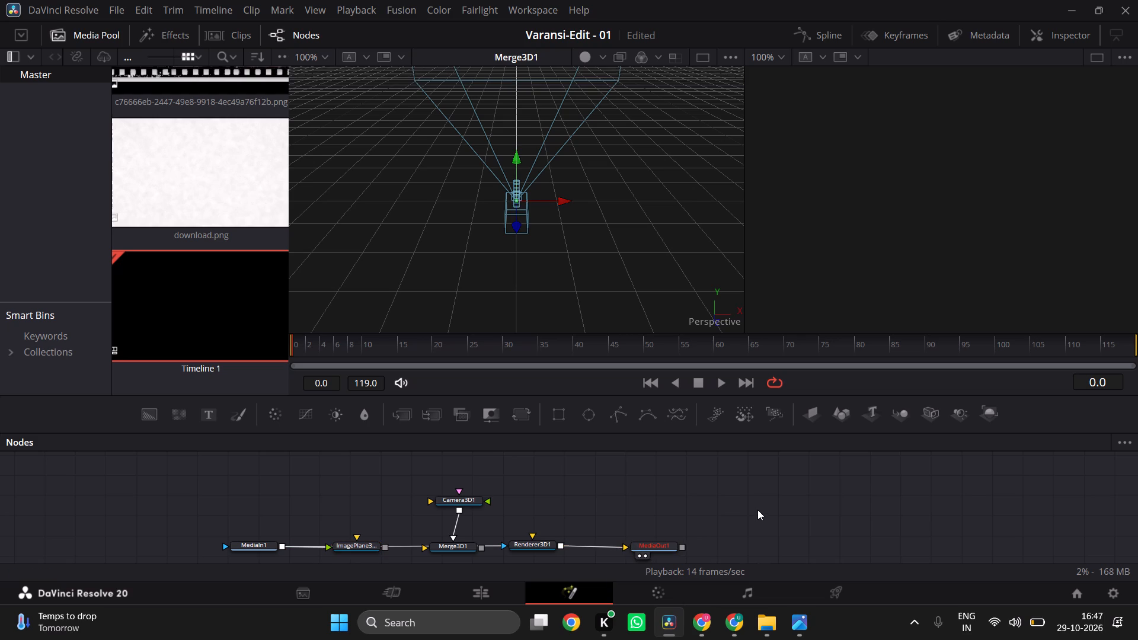
Delete all nodes from the composition and return to the Edit page.
{"action": "key", "text": "ctrl+a"}
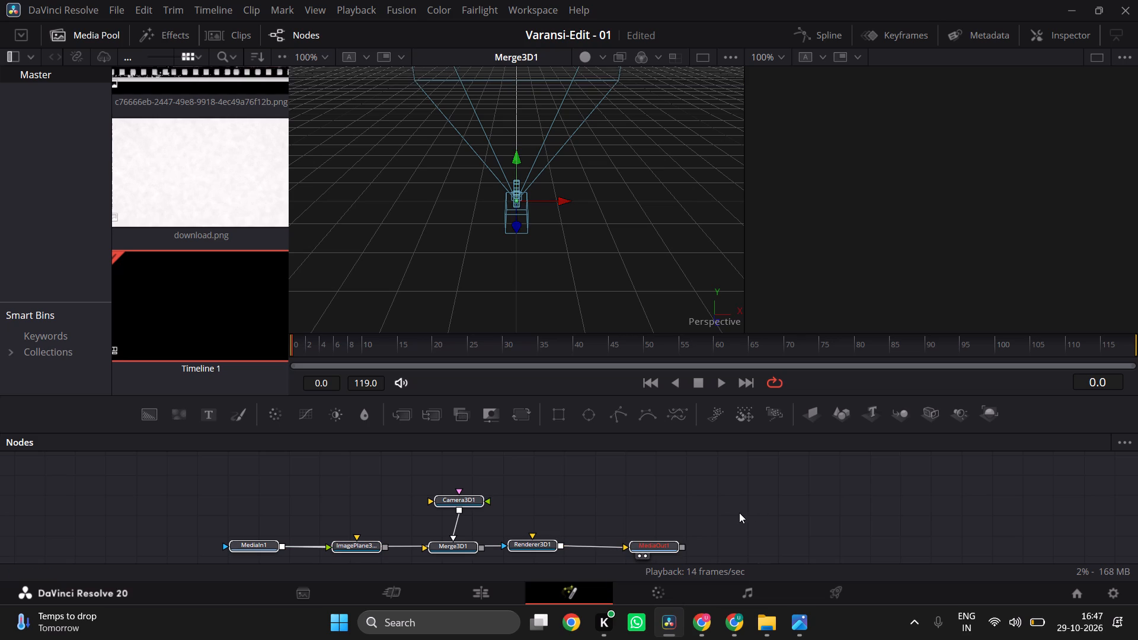
{"action": "key", "text": "BackSpace"}
{"action": "left_click", "coordinate": [464, 588]}
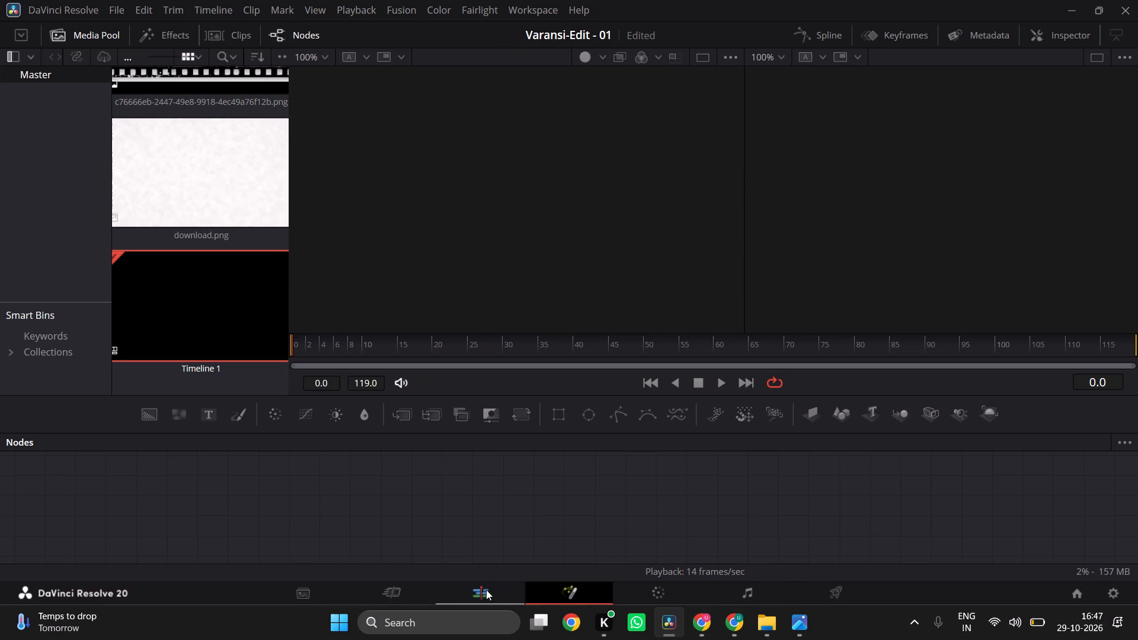
Delete the existing Fusion Composition clip from the timeline on the Edit page.
{"action": "left_click", "coordinate": [484, 587]}
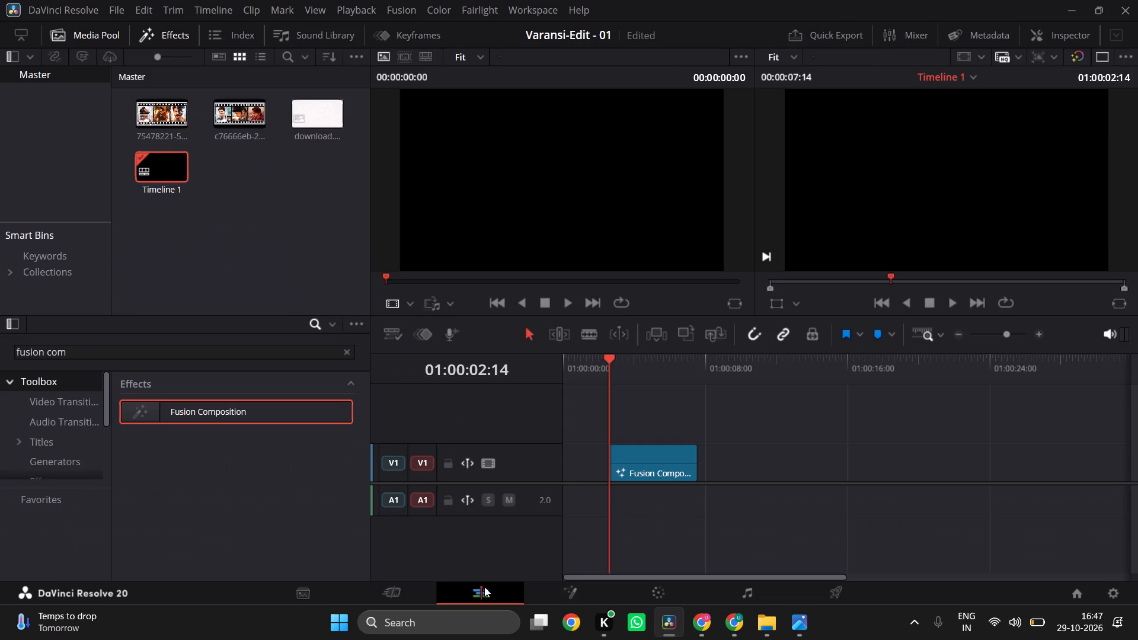
{"action": "left_click", "coordinate": [646, 461]}
{"action": "key", "text": "Delete"}
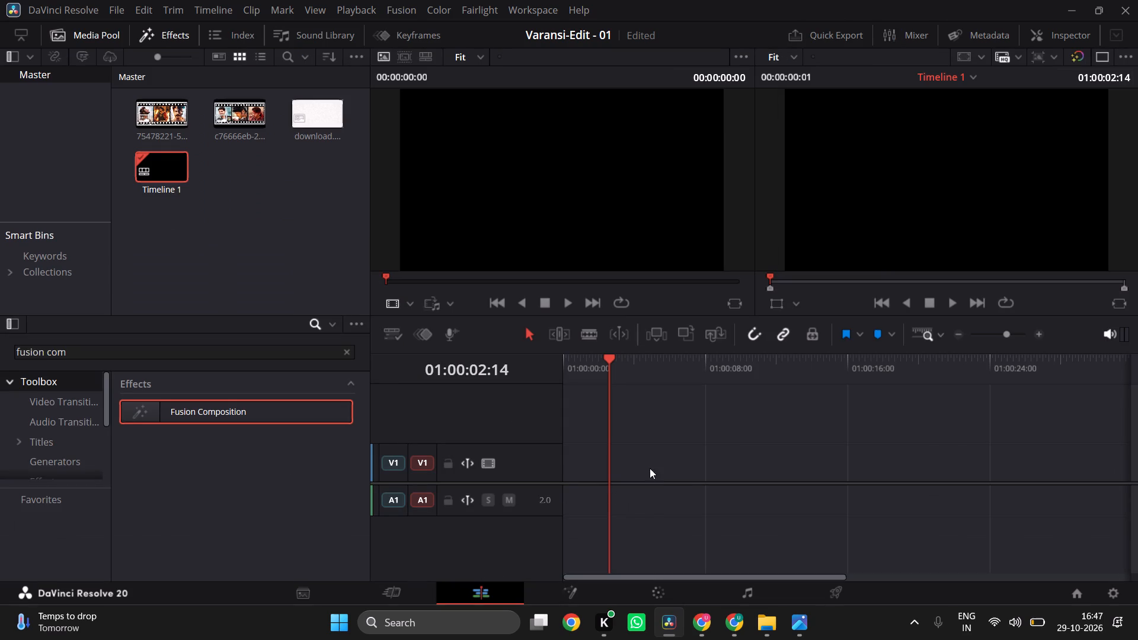
{"action": "left_click", "coordinate": [569, 584]}
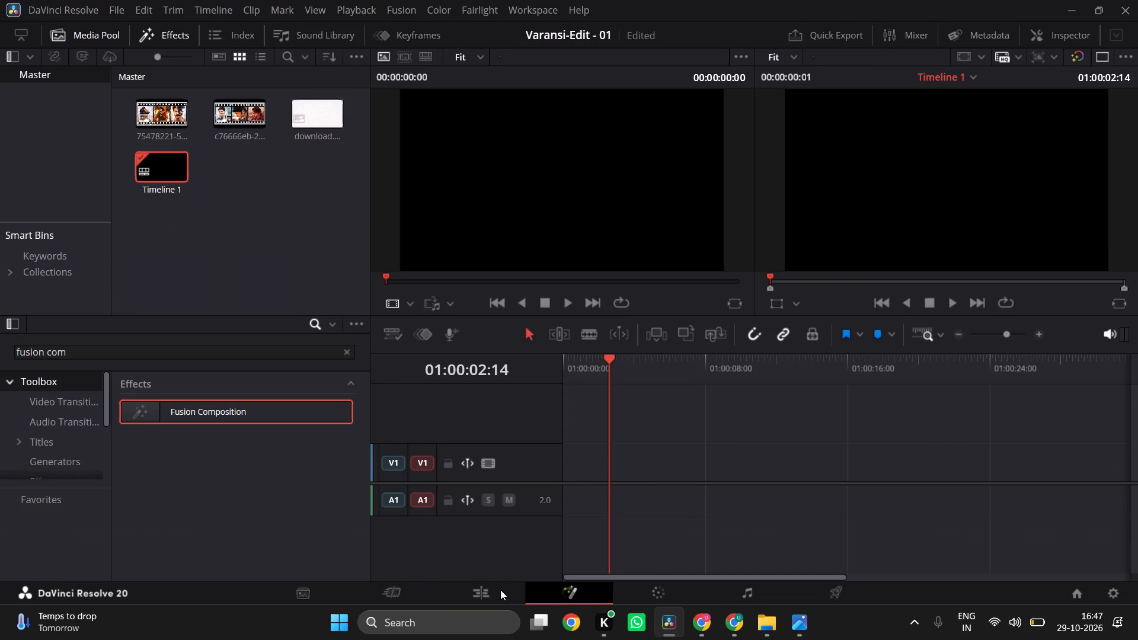
{"action": "left_click", "coordinate": [500, 590]}
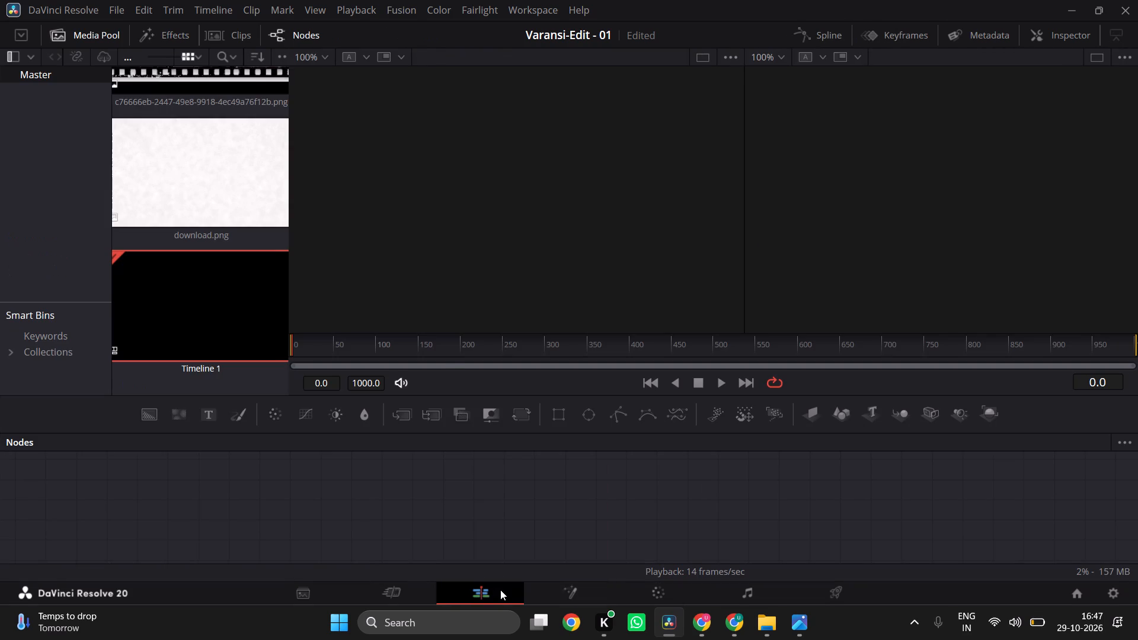
Add a new Fusion Composition at the start of video track V1 and open it on the Fusion page.
{"action": "left_click_drag", "start_coordinate": [270, 406], "coordinate": [532, 440]}
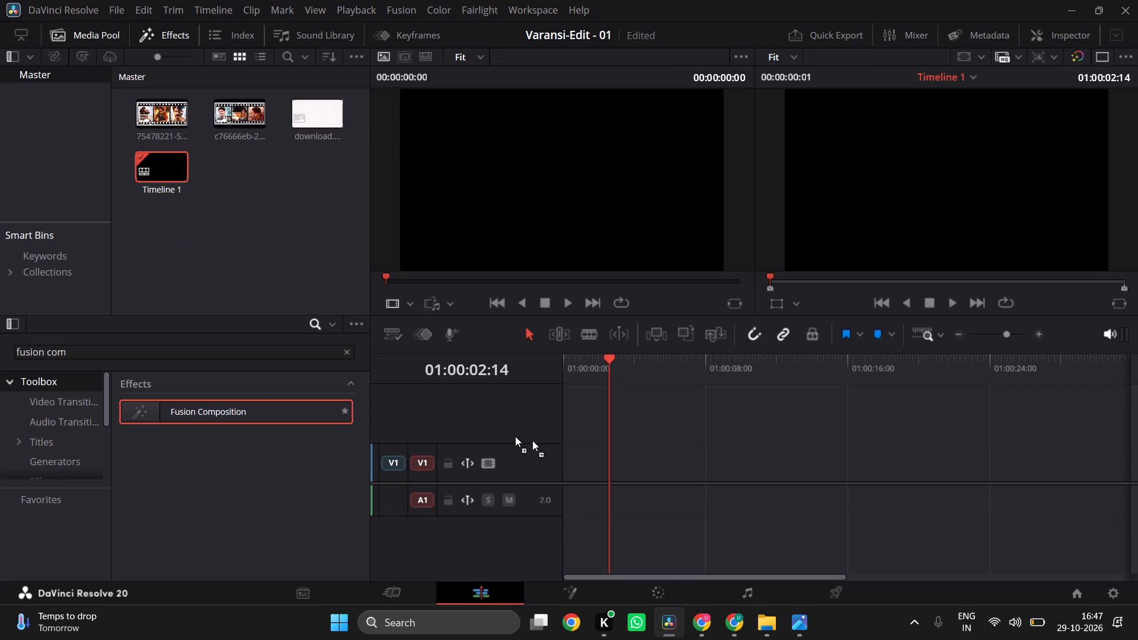
{"action": "left_click_drag", "start_coordinate": [532, 440], "coordinate": [562, 473]}
{"action": "left_click", "coordinate": [554, 599]}
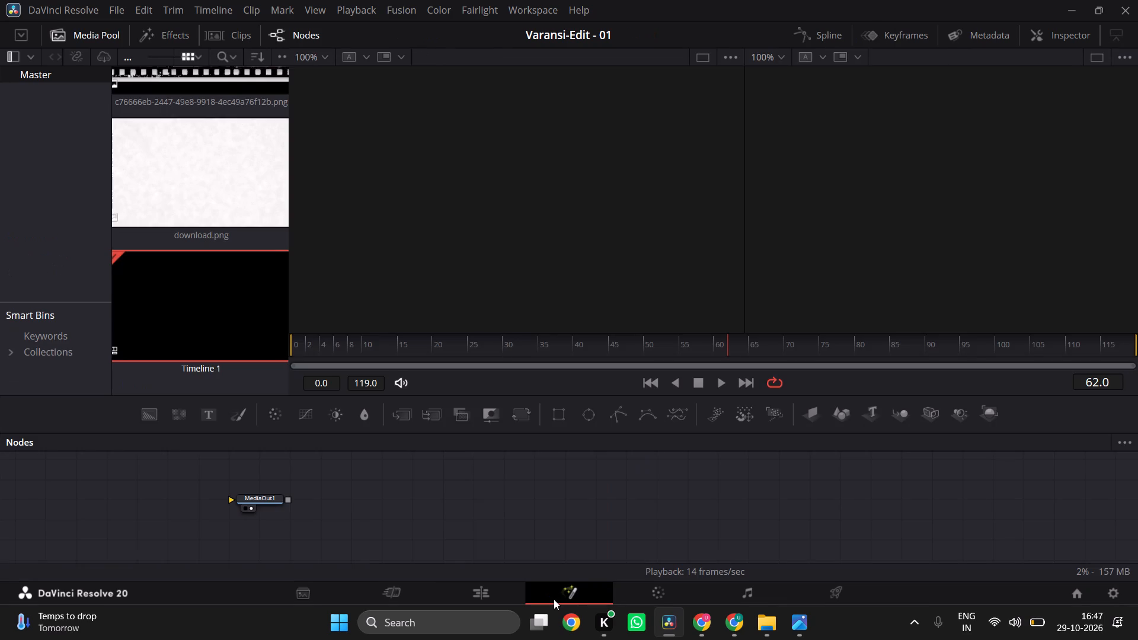
Add download.png as a media input, connect it to MediaOut1, and space MediaOut1 far to its right.
{"action": "left_click_drag", "start_coordinate": [267, 500], "coordinate": [417, 503]}
{"action": "left_click_drag", "start_coordinate": [189, 194], "coordinate": [190, 203]}
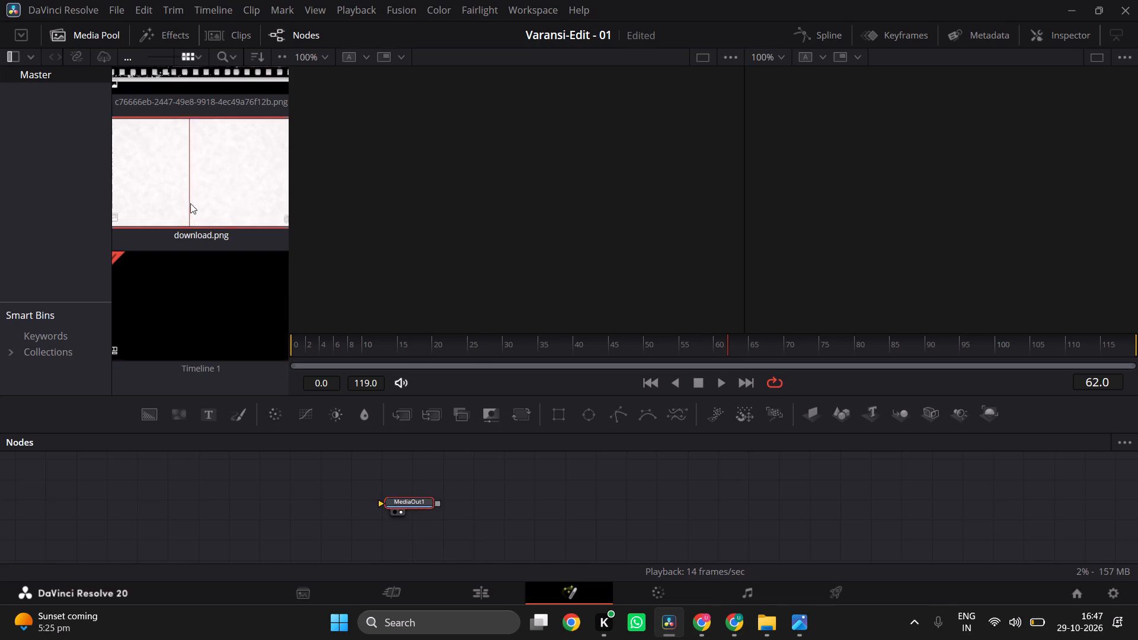
{"action": "left_click_drag", "start_coordinate": [190, 203], "coordinate": [255, 498]}
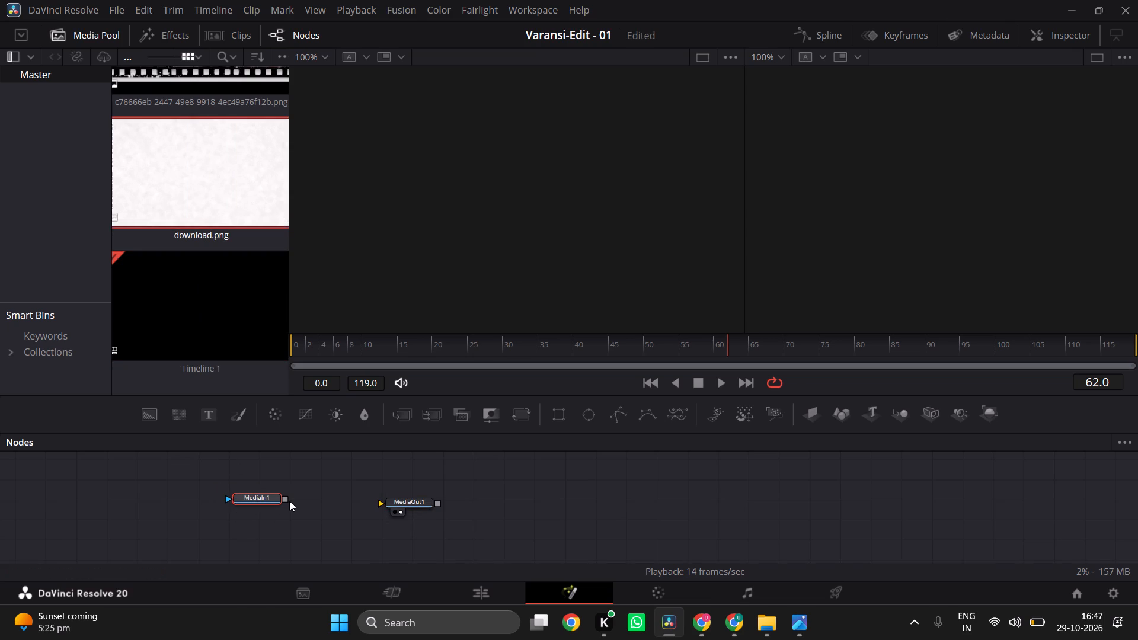
{"action": "left_click_drag", "start_coordinate": [284, 498], "coordinate": [380, 501]}
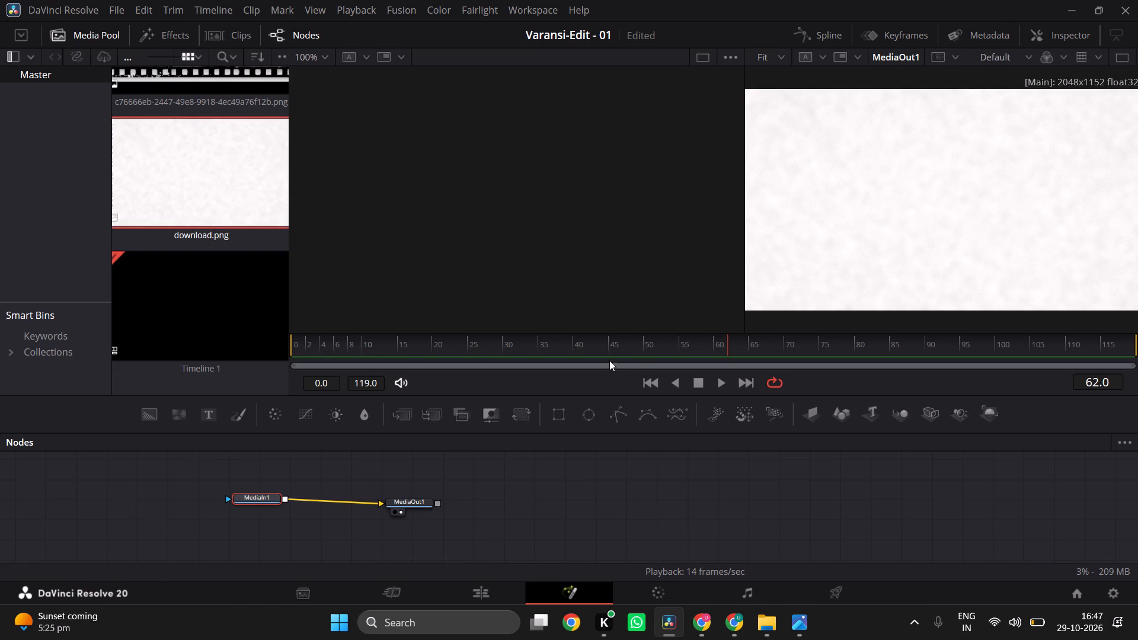
{"action": "left_click_drag", "start_coordinate": [415, 500], "coordinate": [452, 500]}
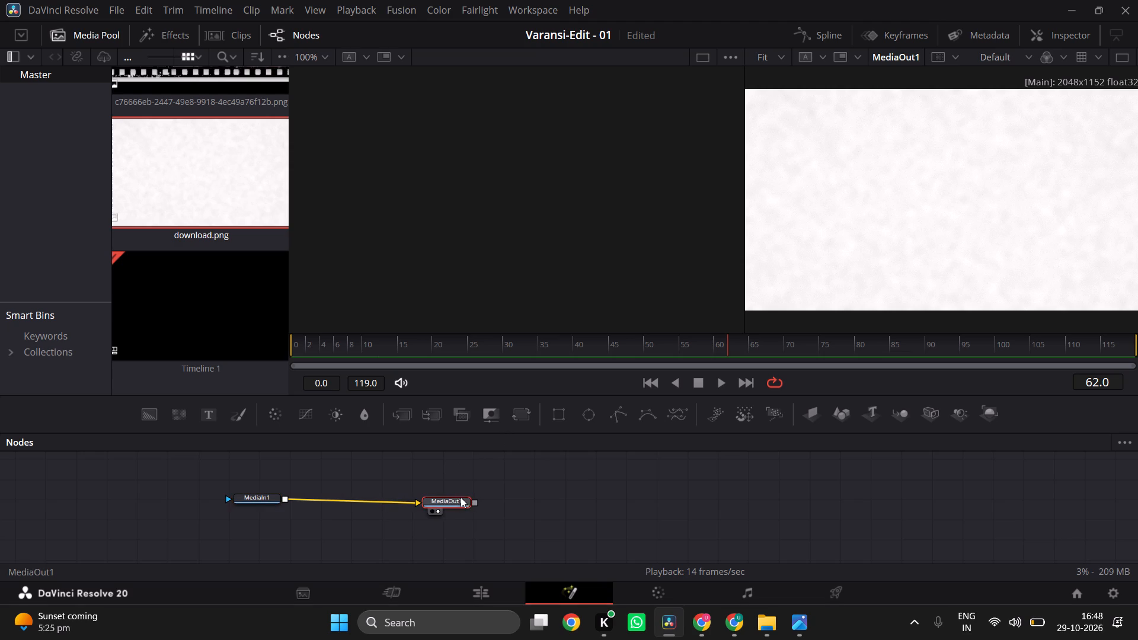
{"action": "left_click_drag", "start_coordinate": [456, 501], "coordinate": [471, 500]}
{"action": "left_click_drag", "start_coordinate": [471, 500], "coordinate": [773, 494]}
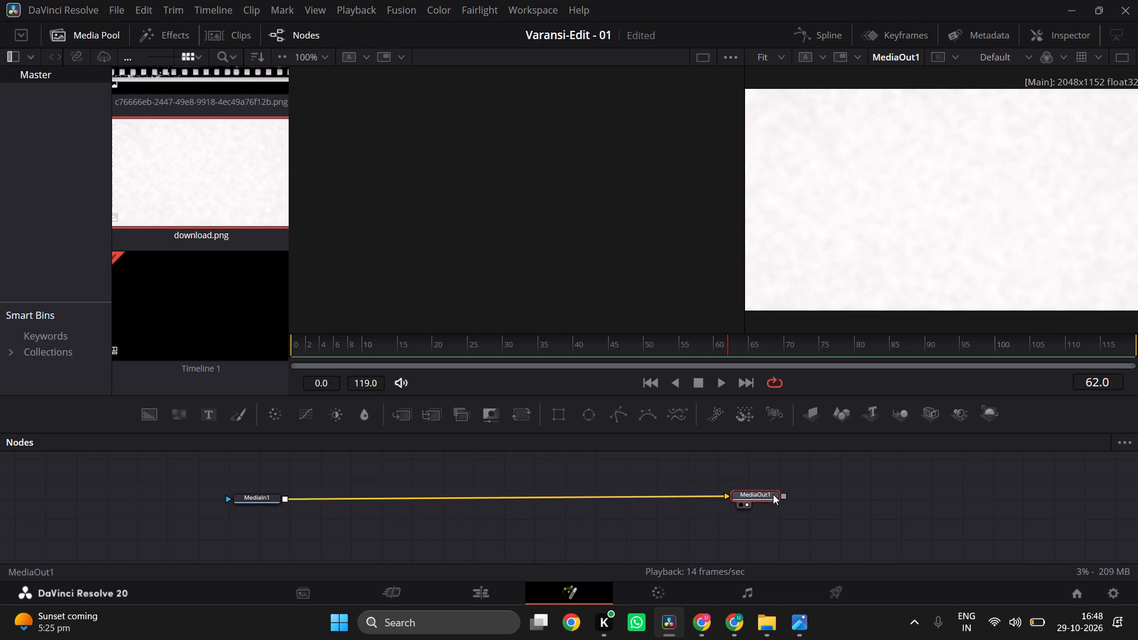
{"action": "left_click_drag", "start_coordinate": [773, 494], "coordinate": [880, 496]}
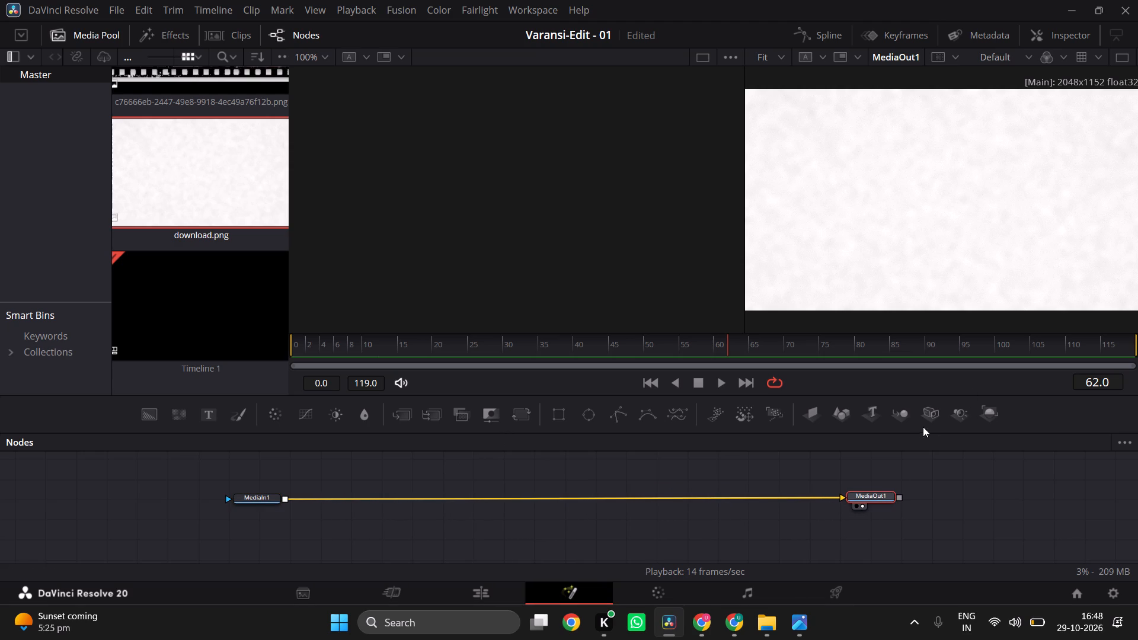
Add a Camera 3D node and a Renderer 3D node in the empty space above the connection to MediaOut1.
{"action": "left_click_drag", "start_coordinate": [929, 420], "coordinate": [620, 465]}
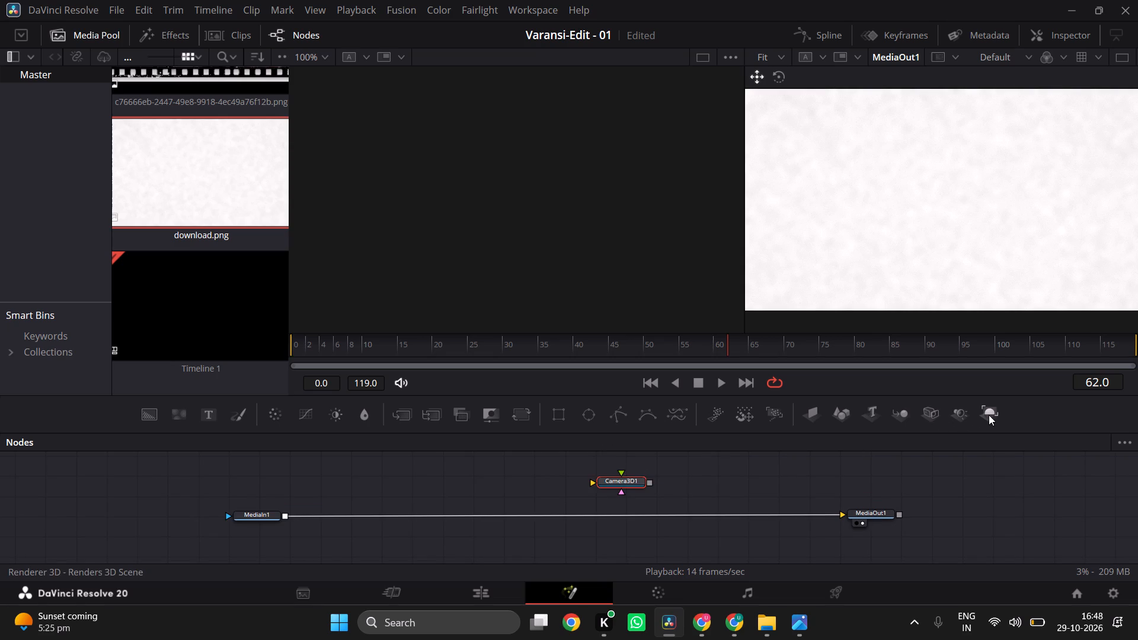
{"action": "left_click_drag", "start_coordinate": [989, 415], "coordinate": [779, 478]}
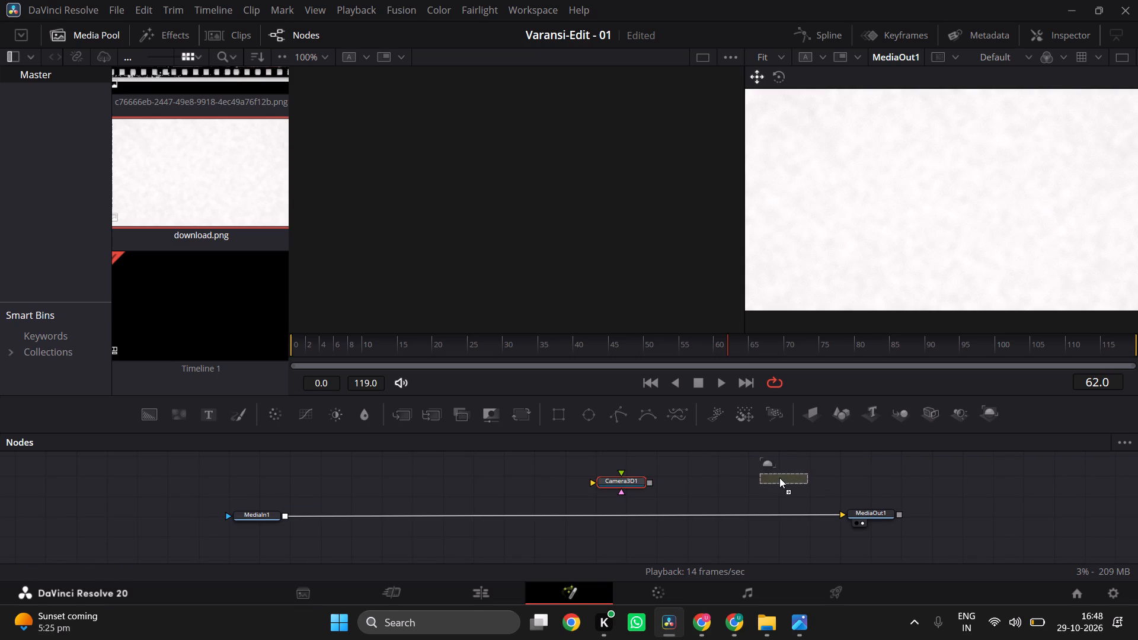
{"action": "left_click_drag", "start_coordinate": [779, 478], "coordinate": [717, 486]}
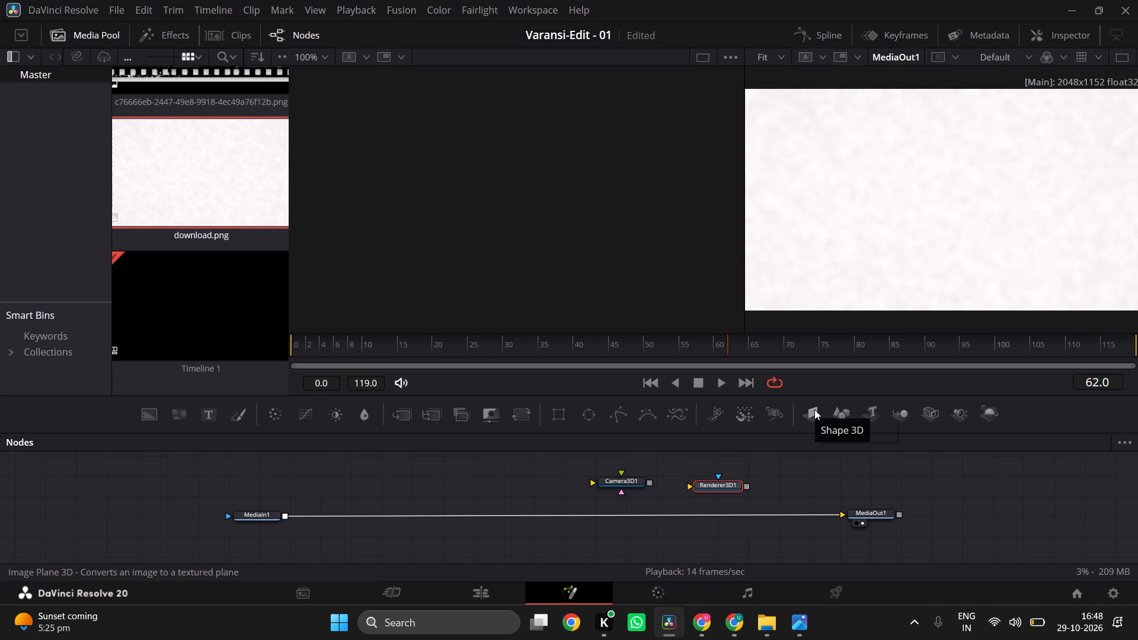
Add an Image Plane 3D node fed by MediaIn1, and place a Merge 3D node just after it.
{"action": "left_click_drag", "start_coordinate": [814, 409], "coordinate": [408, 515]}
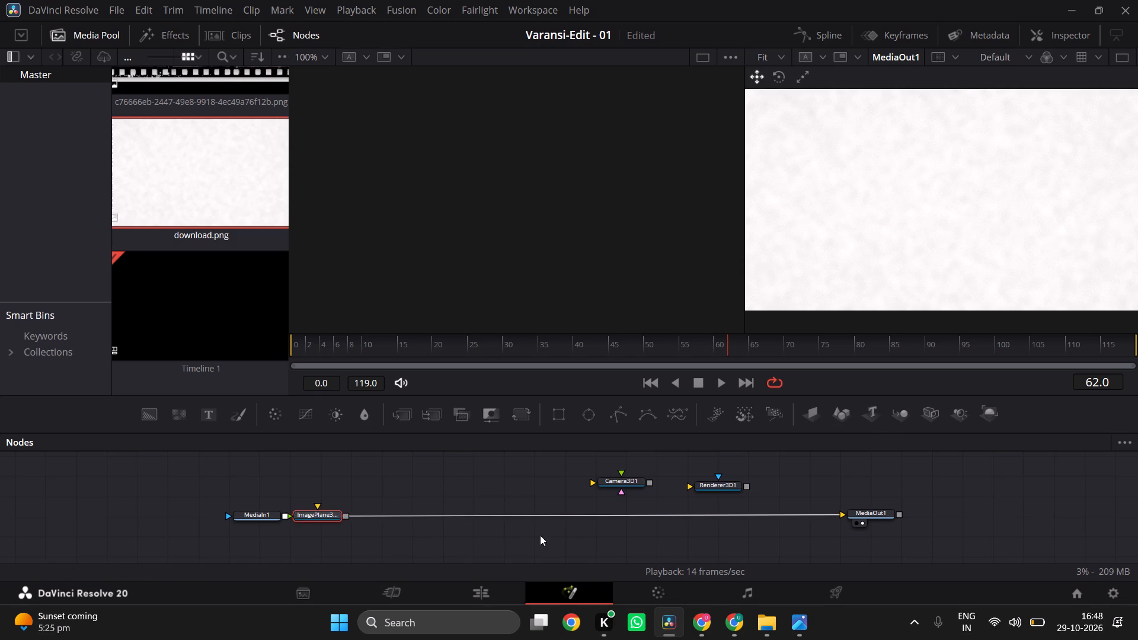
{"action": "left_click_drag", "start_coordinate": [318, 515], "coordinate": [341, 516]}
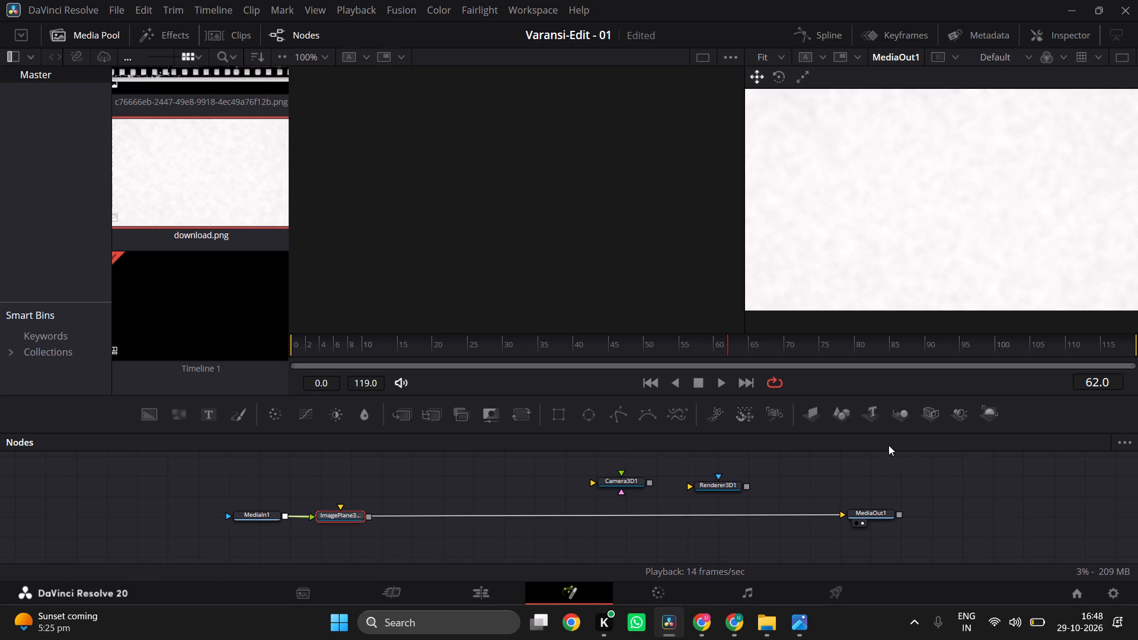
{"action": "left_click_drag", "start_coordinate": [892, 413], "coordinate": [691, 489]}
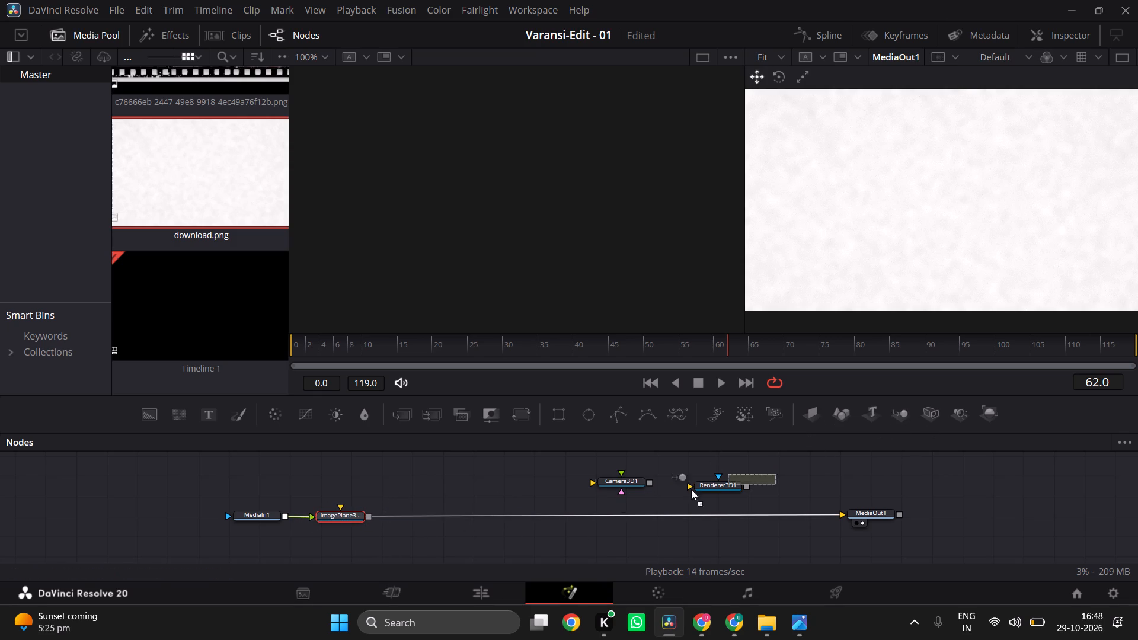
{"action": "left_click_drag", "start_coordinate": [691, 489], "coordinate": [442, 514]}
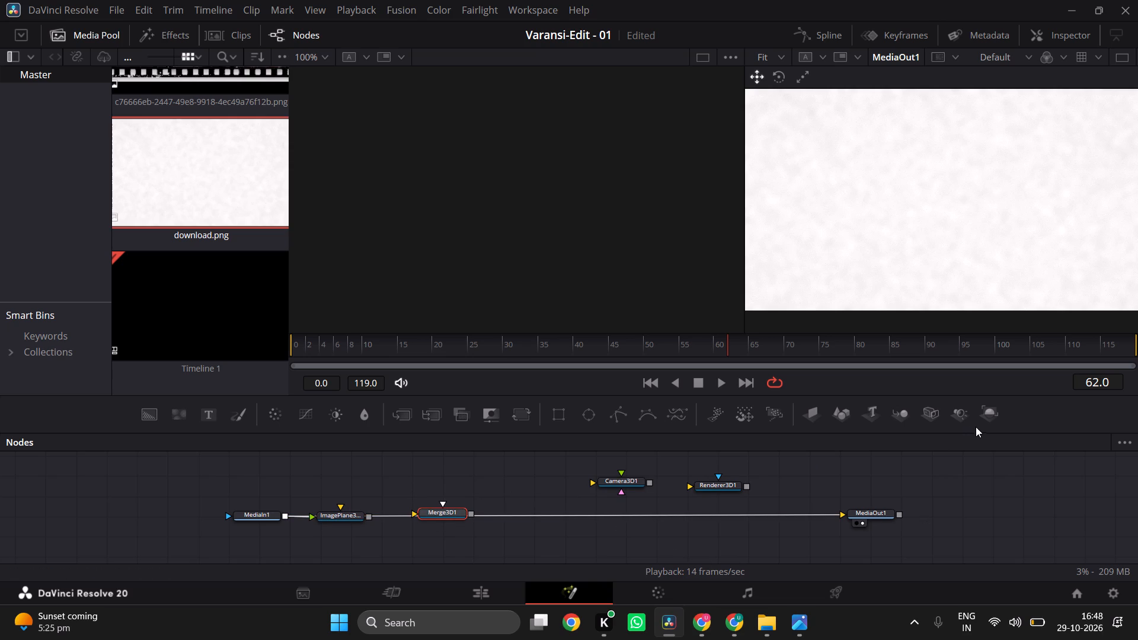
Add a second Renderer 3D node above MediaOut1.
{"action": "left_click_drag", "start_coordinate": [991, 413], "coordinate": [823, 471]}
Move Camera3D1 directly above Merge3D1 and connect its output to Merge3D1.
{"action": "left_click_drag", "start_coordinate": [604, 494], "coordinate": [426, 478]}
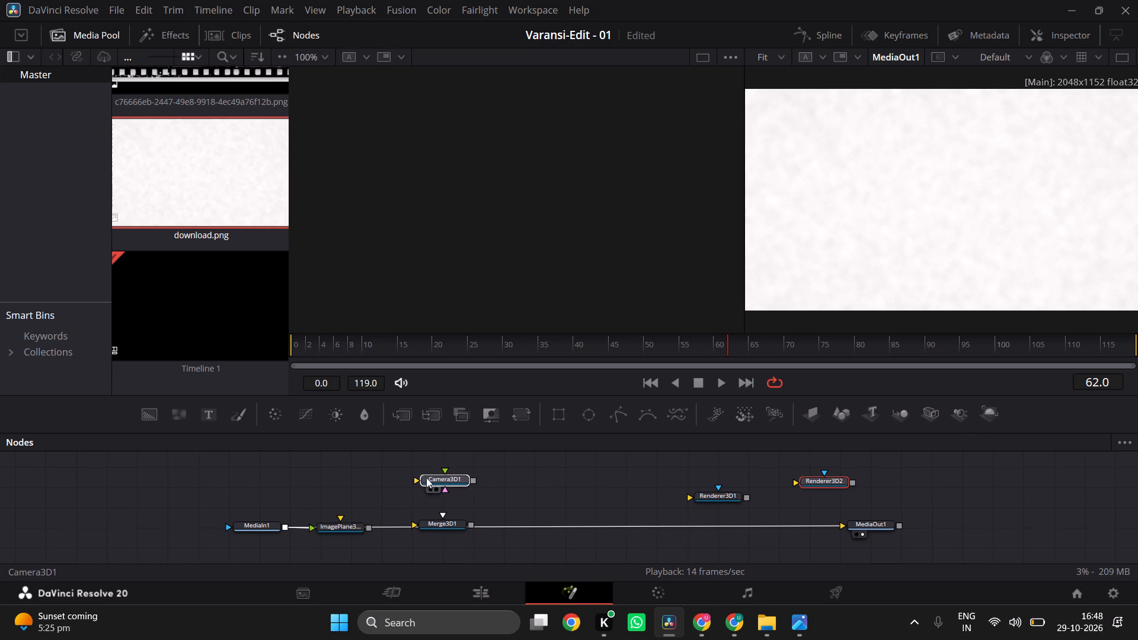
{"action": "left_click_drag", "start_coordinate": [426, 478], "coordinate": [426, 476]}
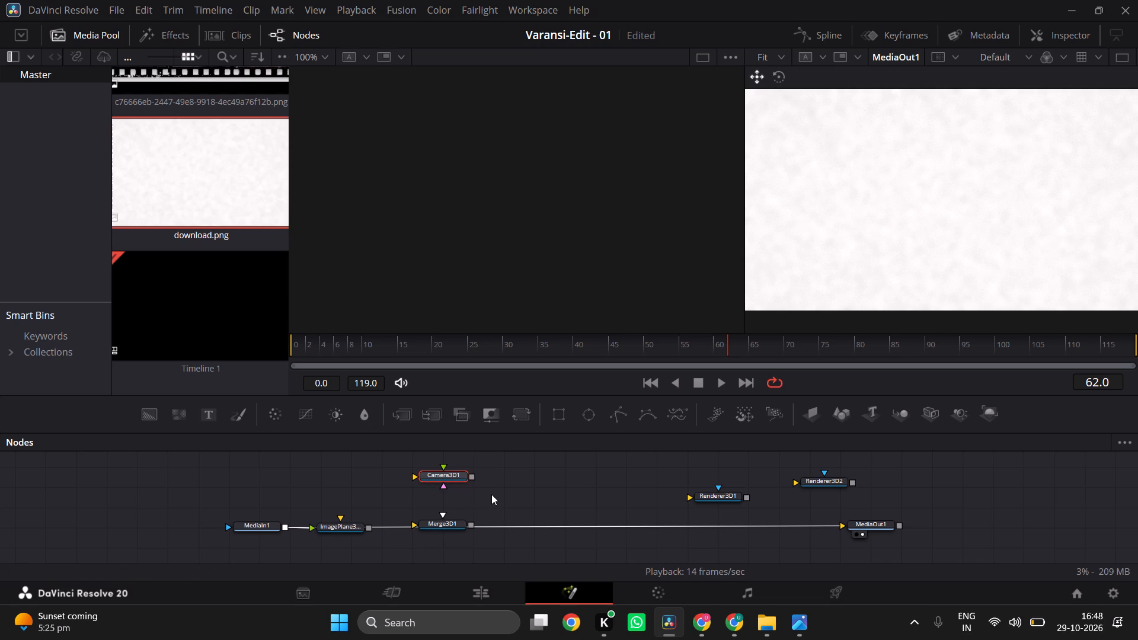
{"action": "left_click_drag", "start_coordinate": [473, 477], "coordinate": [432, 514]}
{"action": "left_click_drag", "start_coordinate": [432, 514], "coordinate": [414, 523]}
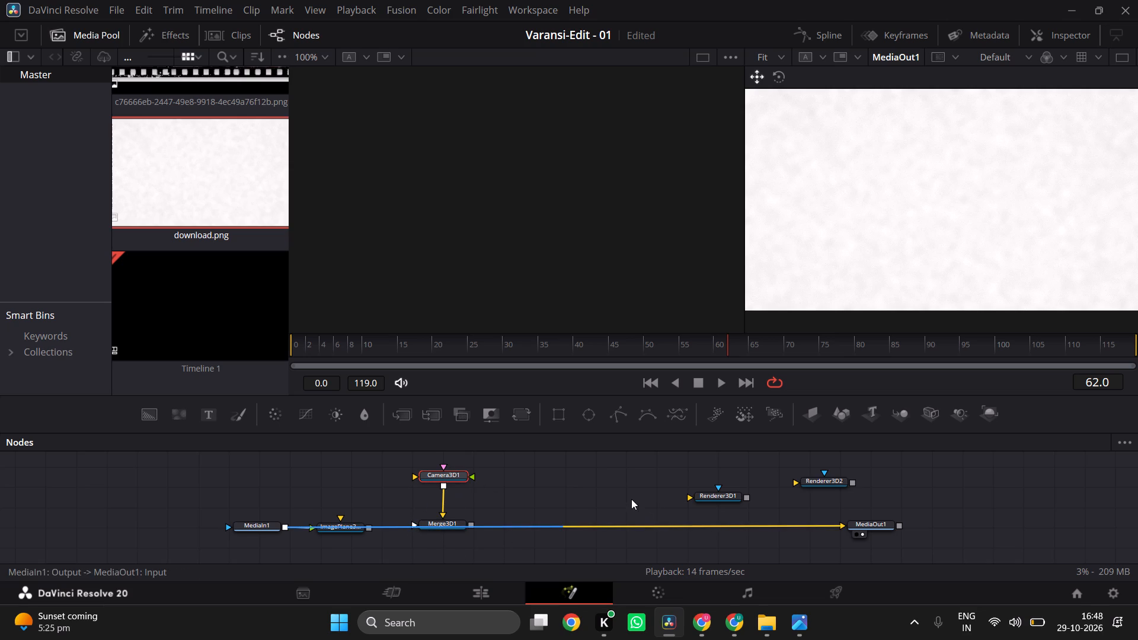
Move Renderer3D1 to the right of Merge3D1, slightly above the MediaIn1 to MediaOut1 connection.
{"action": "left_click_drag", "start_coordinate": [719, 497], "coordinate": [606, 563]}
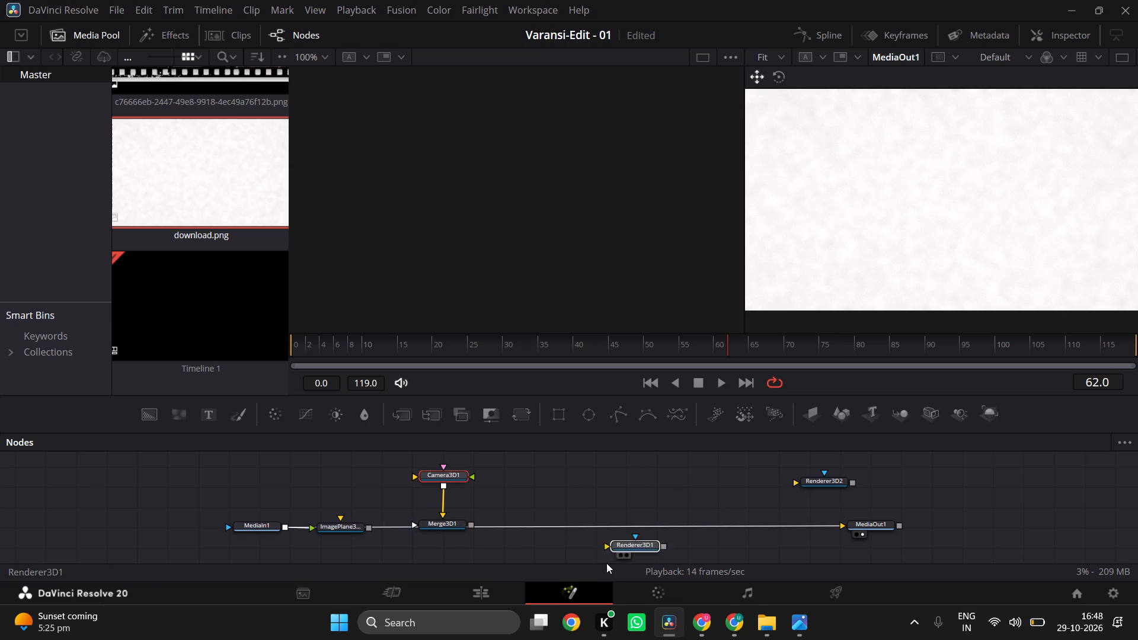
{"action": "left_click_drag", "start_coordinate": [606, 563], "coordinate": [556, 527]}
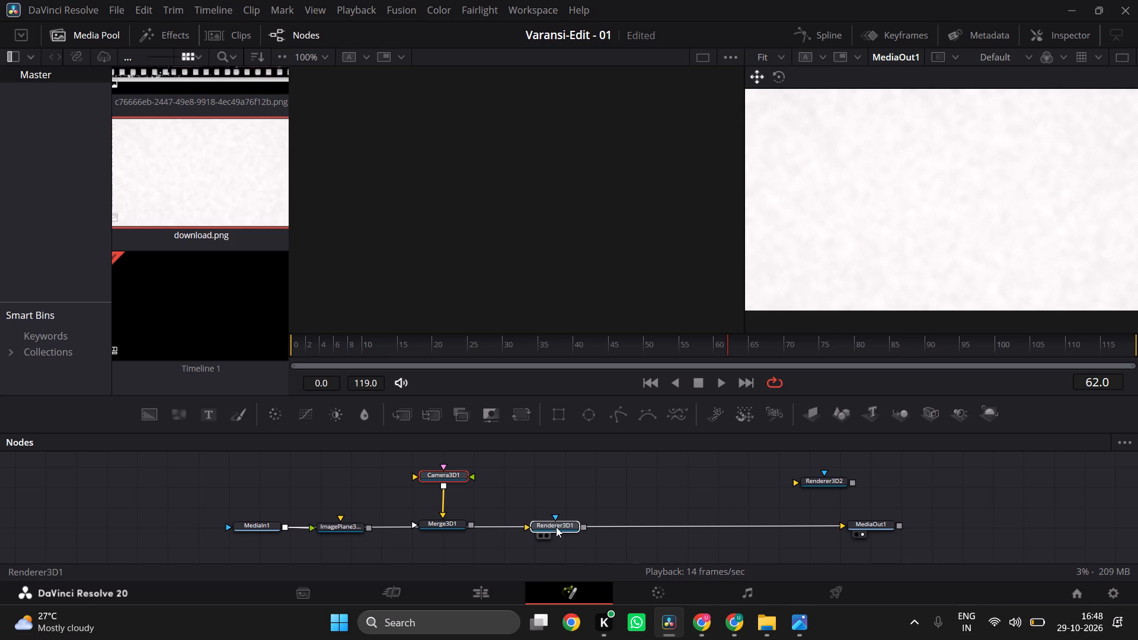
{"action": "left_click_drag", "start_coordinate": [544, 521], "coordinate": [558, 499]}
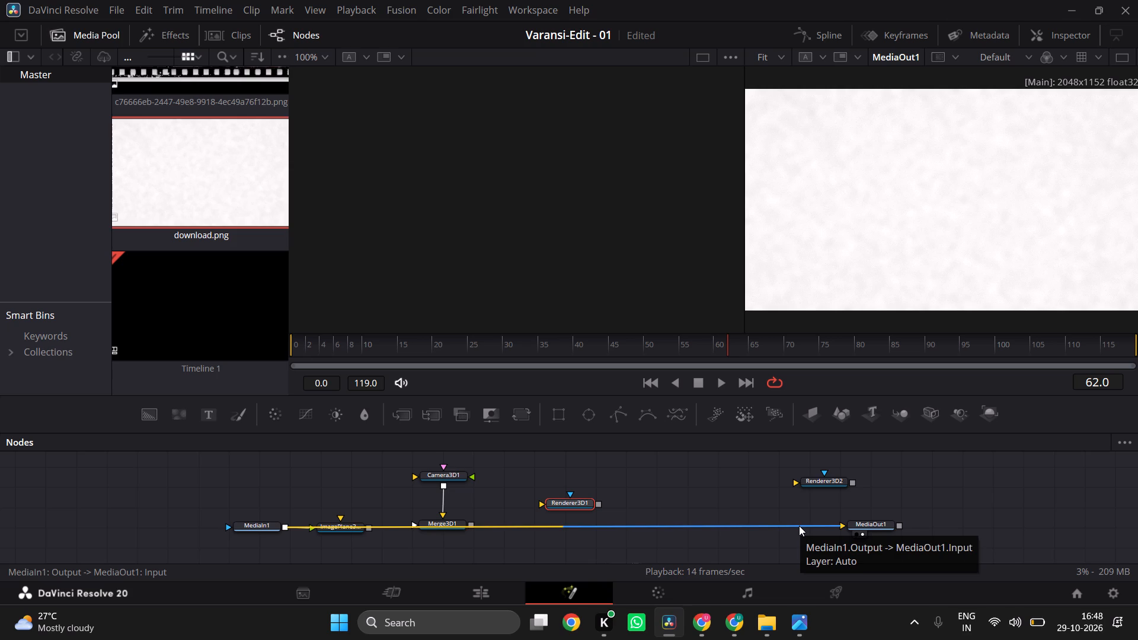
Disconnect MediaIn1 from MediaOut1 and connect Merge3D1's output to Renderer3D1.
{"action": "left_click", "coordinate": [799, 526]}
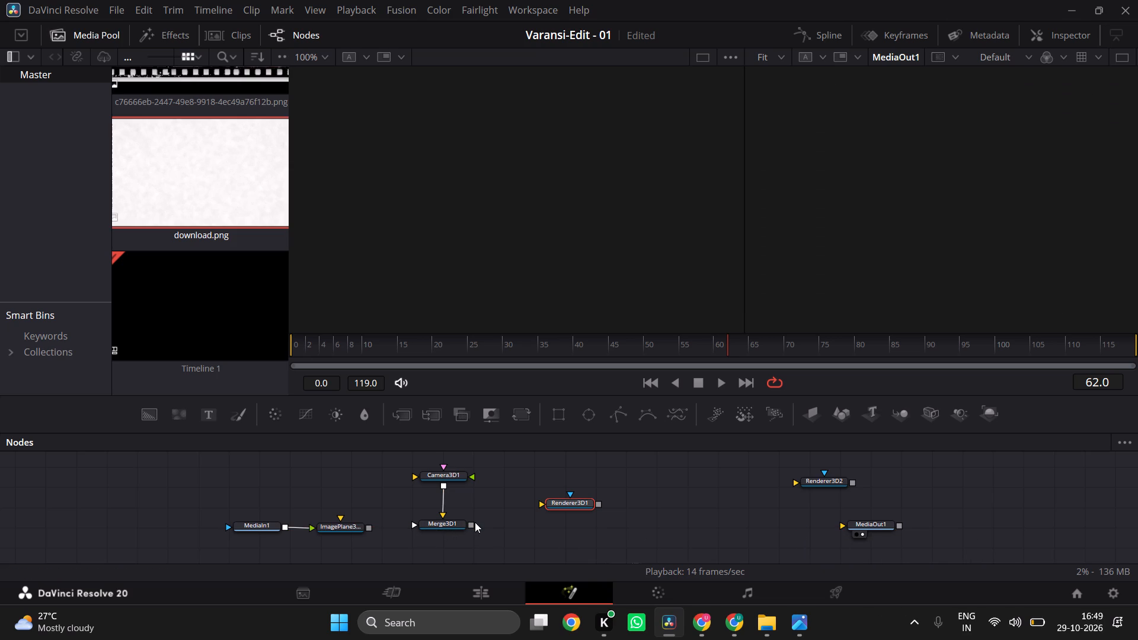
{"action": "left_click_drag", "start_coordinate": [473, 524], "coordinate": [543, 503]}
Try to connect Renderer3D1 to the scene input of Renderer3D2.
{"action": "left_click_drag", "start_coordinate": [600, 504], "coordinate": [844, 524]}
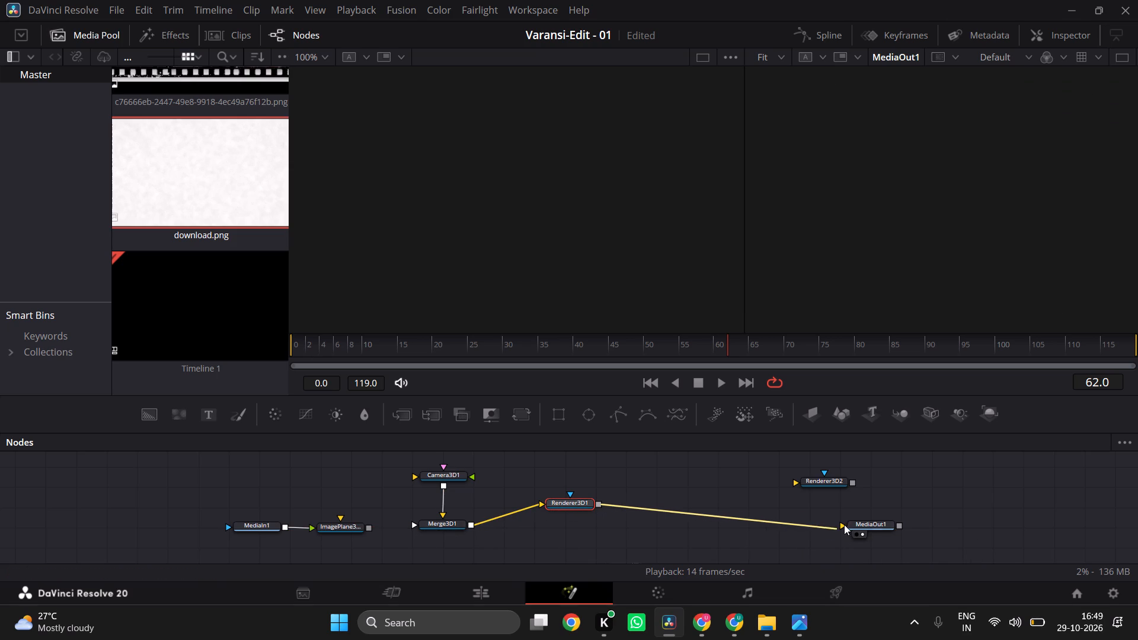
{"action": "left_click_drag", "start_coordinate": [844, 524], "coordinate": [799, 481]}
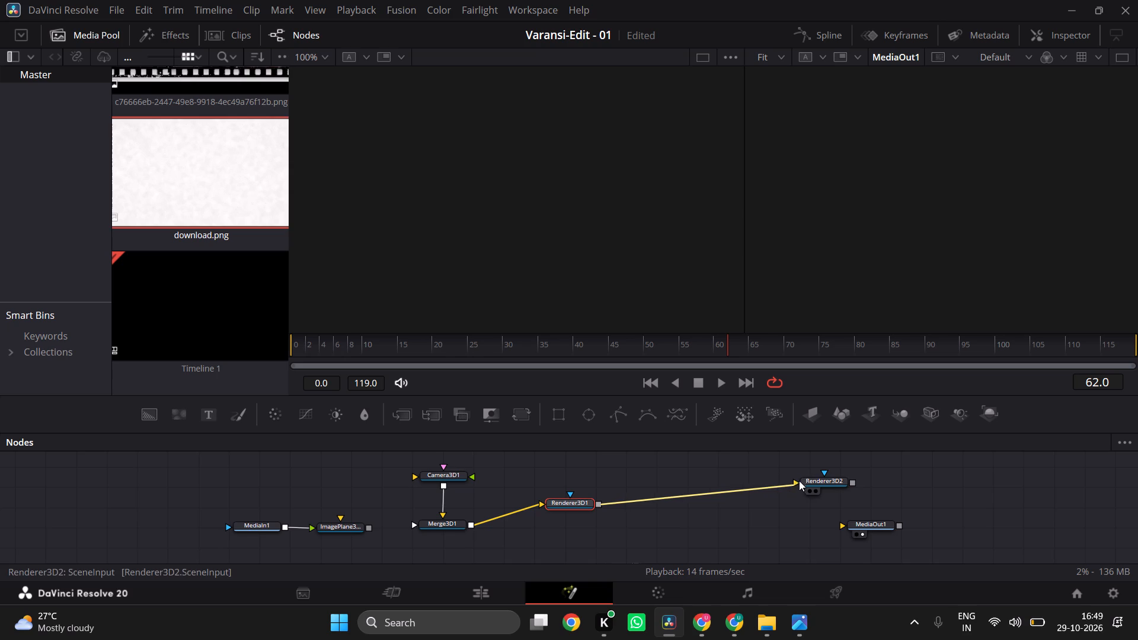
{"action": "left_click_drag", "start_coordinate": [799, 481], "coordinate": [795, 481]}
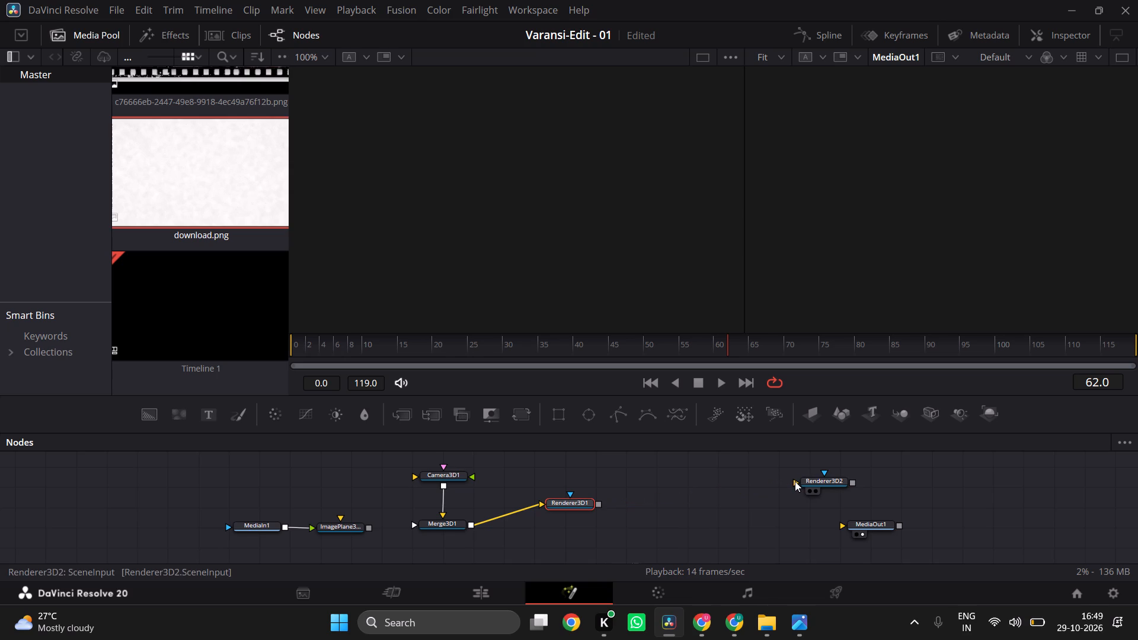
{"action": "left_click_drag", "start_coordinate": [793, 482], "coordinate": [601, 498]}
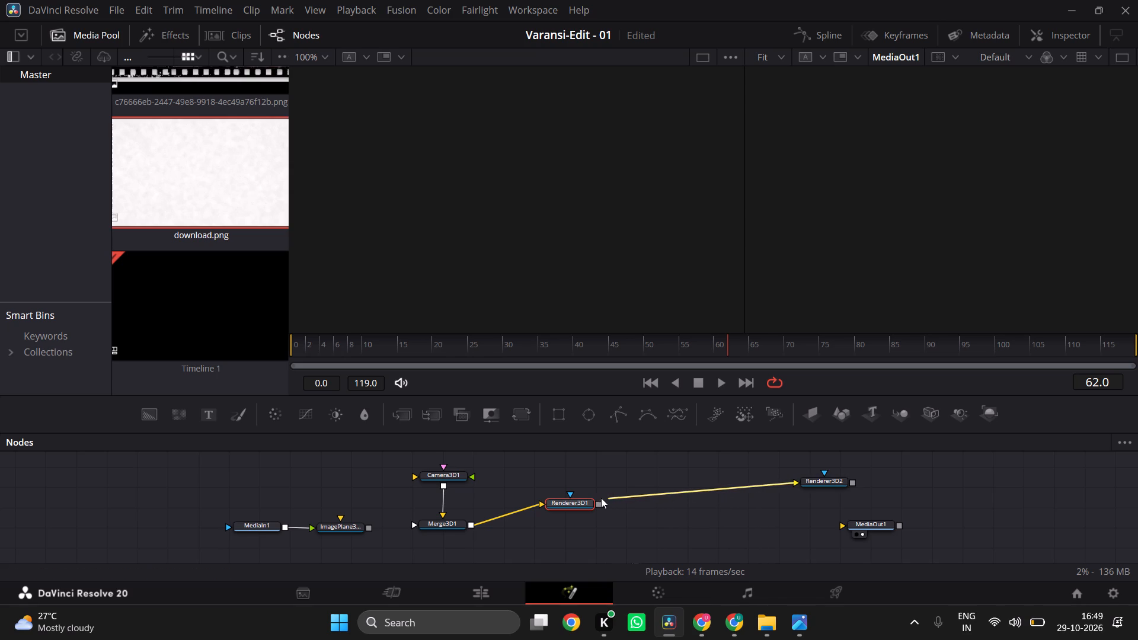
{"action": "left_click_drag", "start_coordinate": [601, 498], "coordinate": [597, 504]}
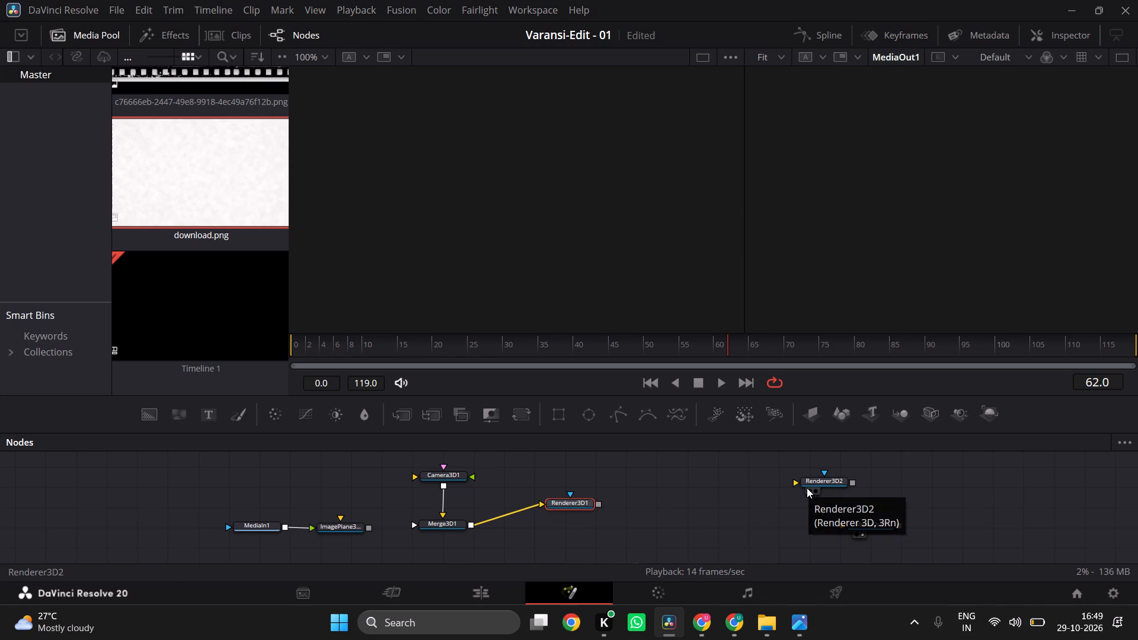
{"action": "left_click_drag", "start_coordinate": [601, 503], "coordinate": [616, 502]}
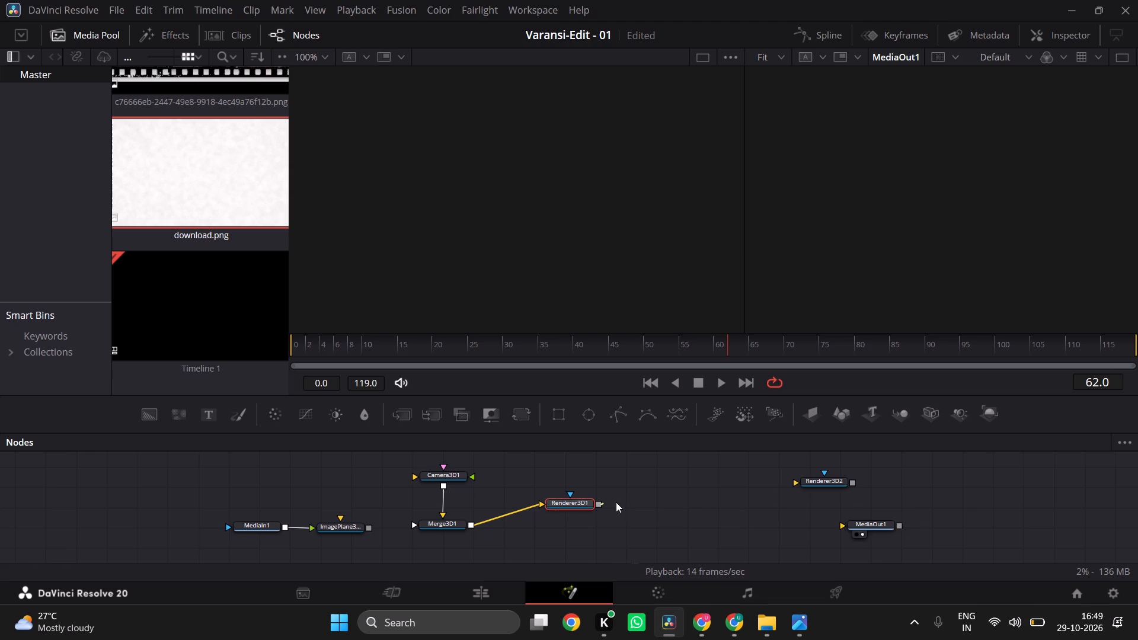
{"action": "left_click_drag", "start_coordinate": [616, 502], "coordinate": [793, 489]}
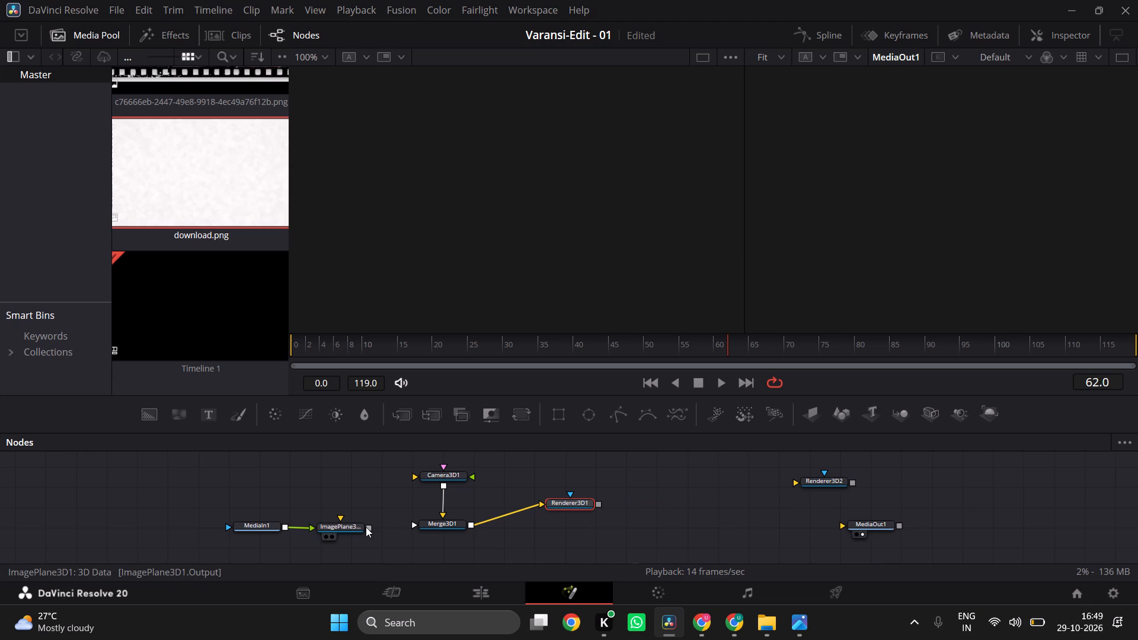
Connect ImagePlane3D1 to Merge3D1 and Renderer3D1's output to MediaOut1.
{"action": "left_click_drag", "start_coordinate": [366, 527], "coordinate": [415, 524]}
{"action": "left_click_drag", "start_coordinate": [594, 505], "coordinate": [611, 506]}
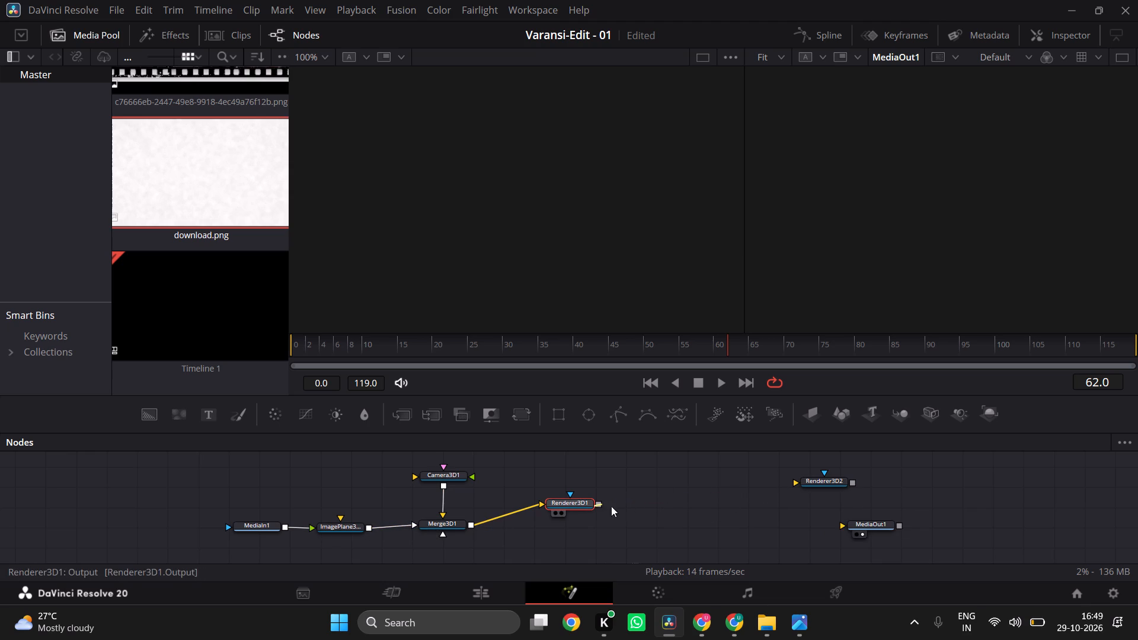
{"action": "left_click_drag", "start_coordinate": [611, 506], "coordinate": [836, 521]}
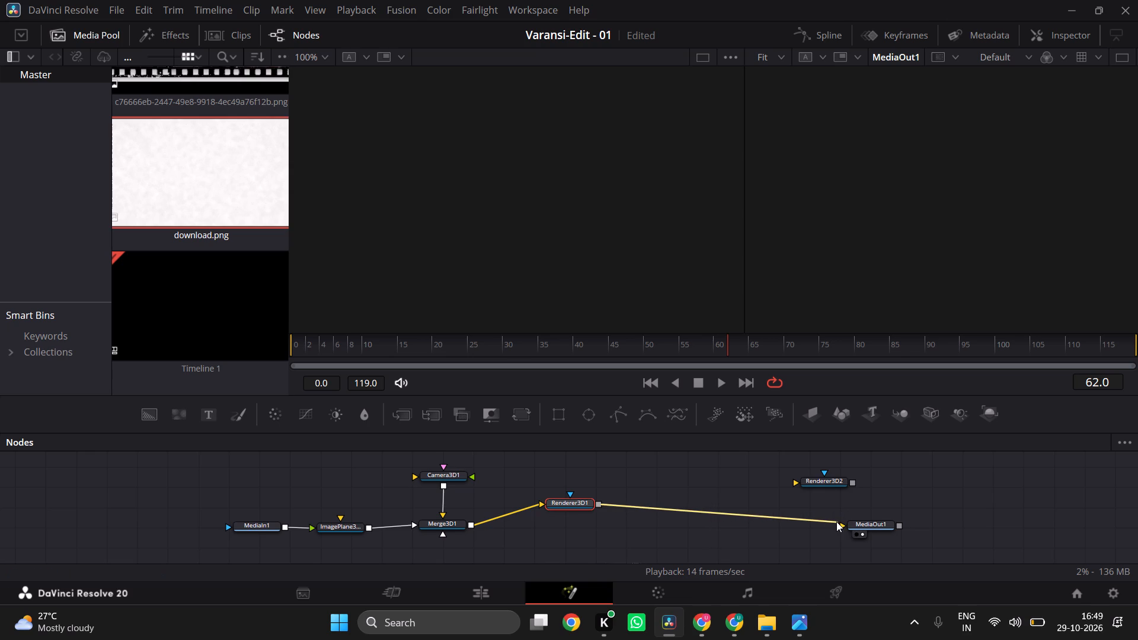
{"action": "left_click_drag", "start_coordinate": [836, 521], "coordinate": [841, 524]}
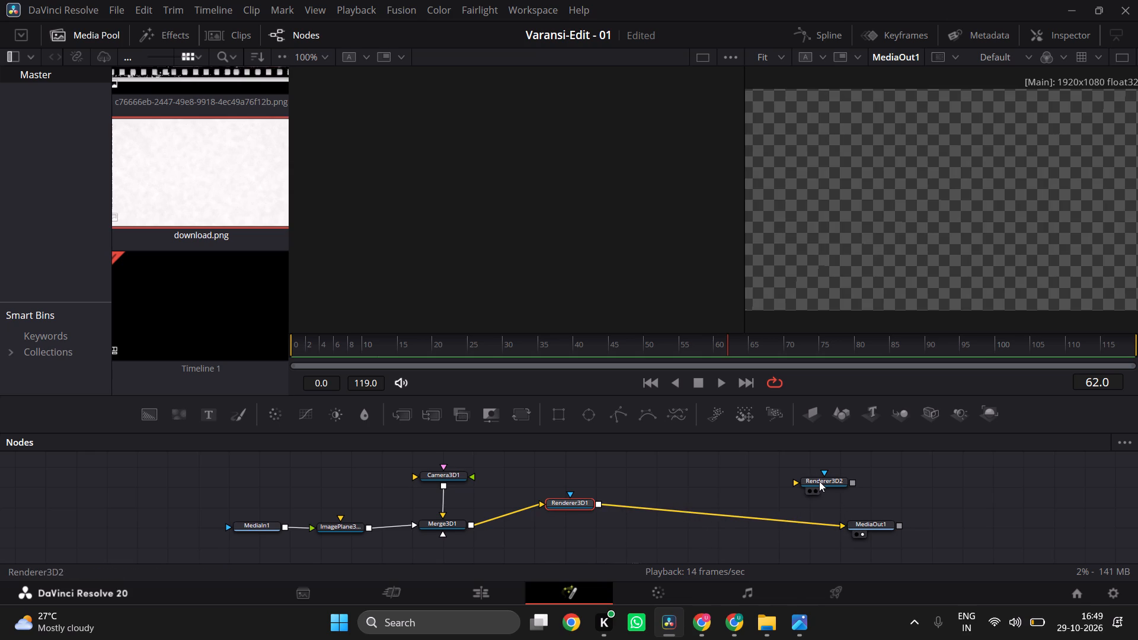
Delete the unused Renderer3D2 node.
{"action": "left_click", "coordinate": [820, 482]}
{"action": "key", "text": "Delete"}
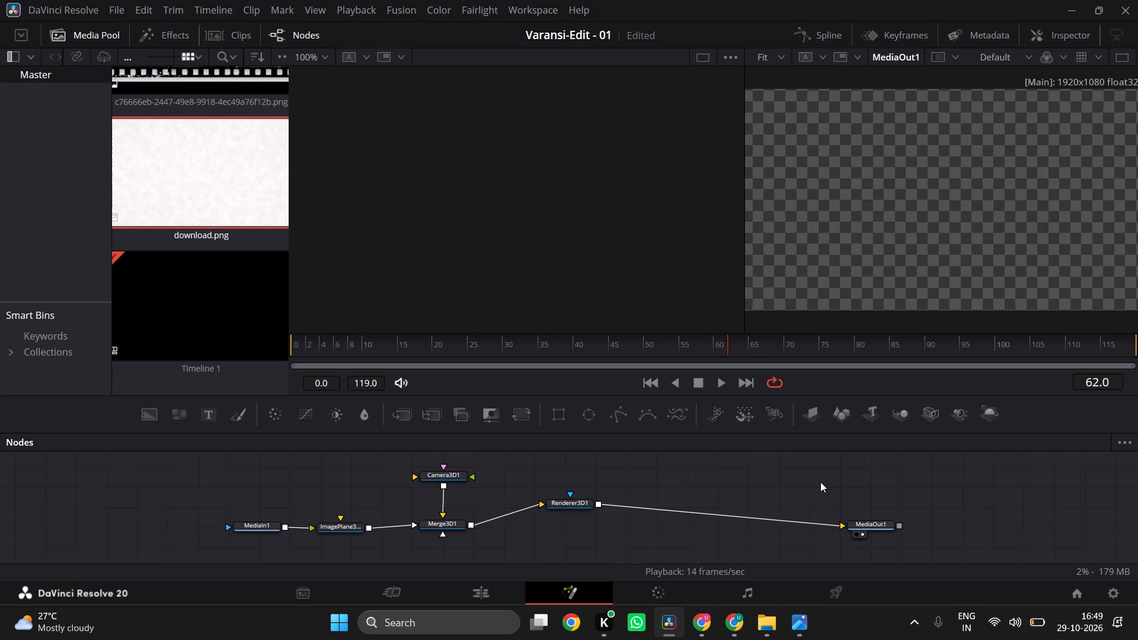
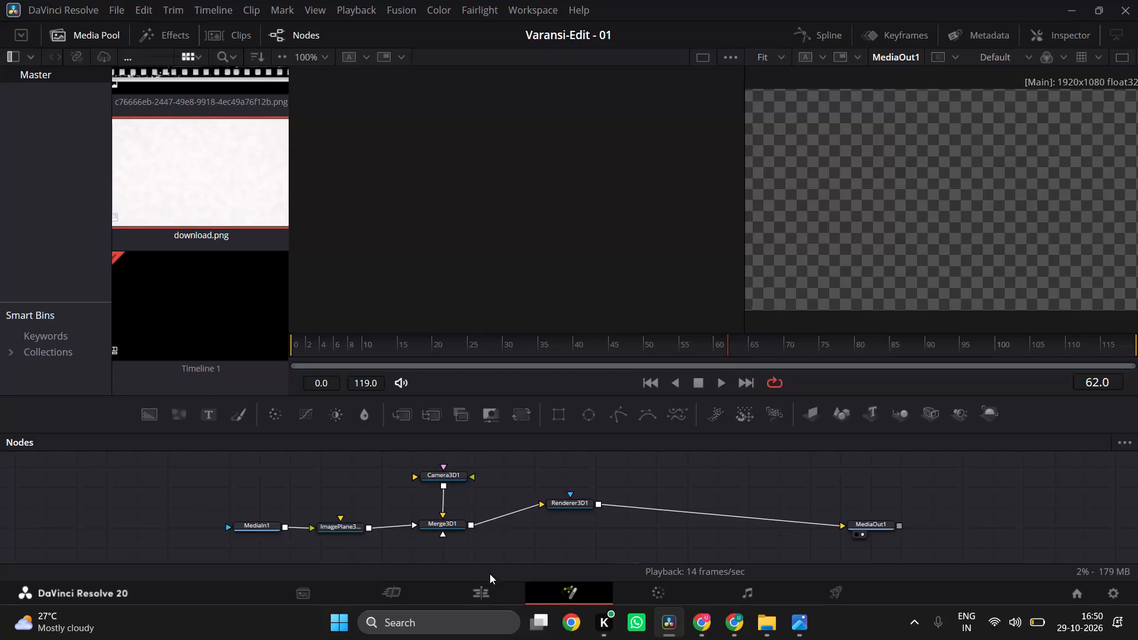
Show the Merge3D1 scene in the first viewer while keeping MediaOut1 in the second viewer.
{"action": "left_click", "coordinate": [430, 534]}
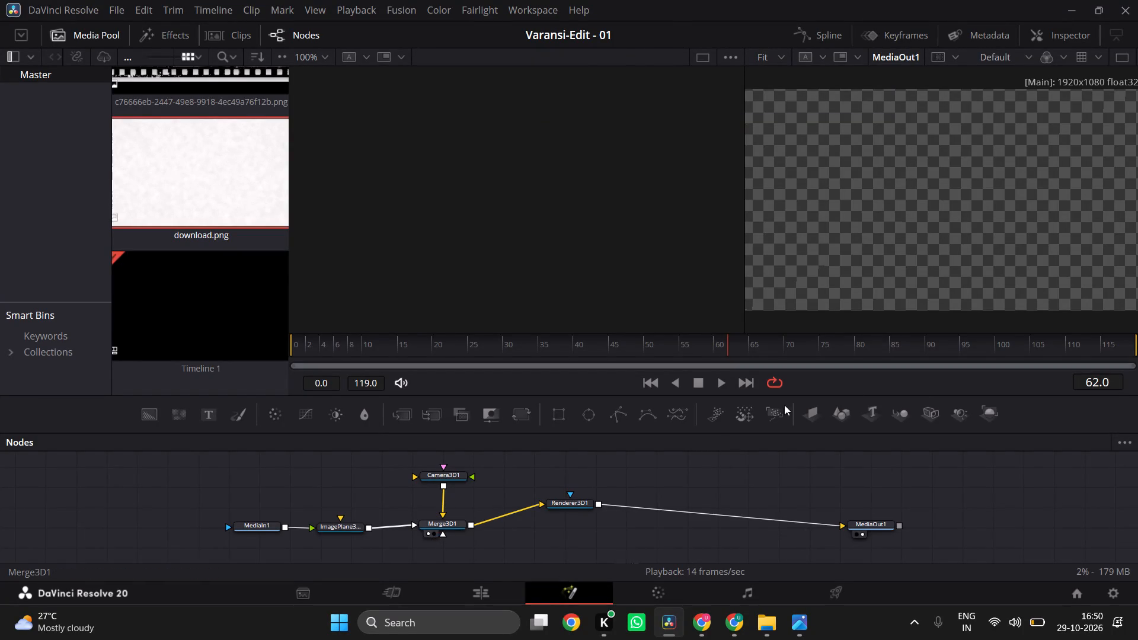
{"action": "left_click", "coordinate": [859, 536]}
{"action": "double_click", "coordinate": [859, 536]}
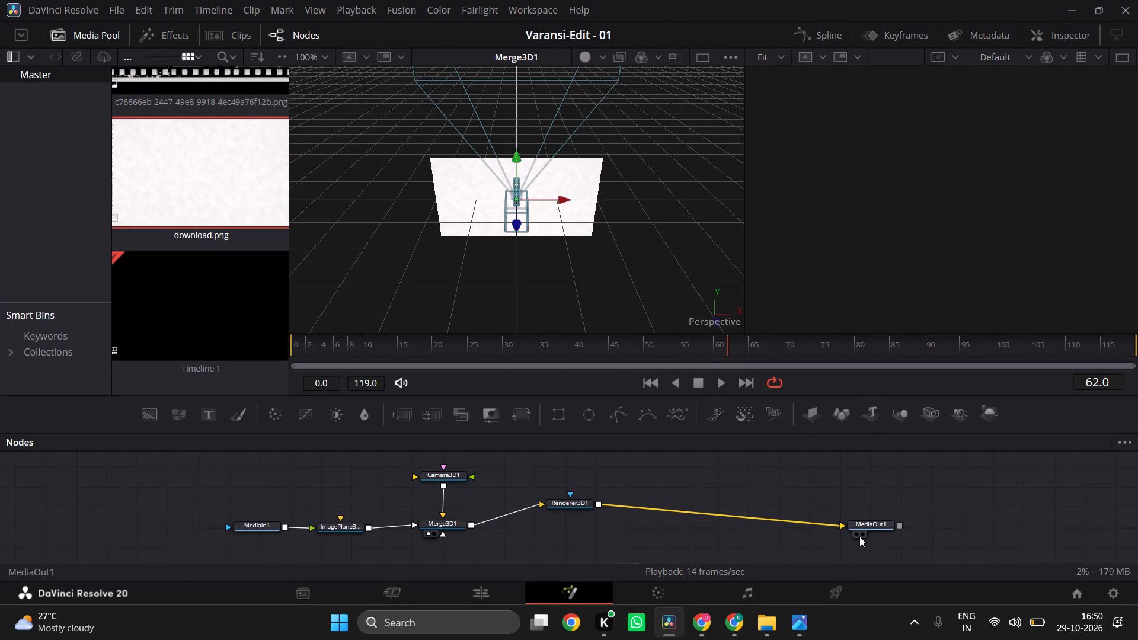
{"action": "left_click", "coordinate": [859, 536]}
{"action": "left_click", "coordinate": [854, 534]}
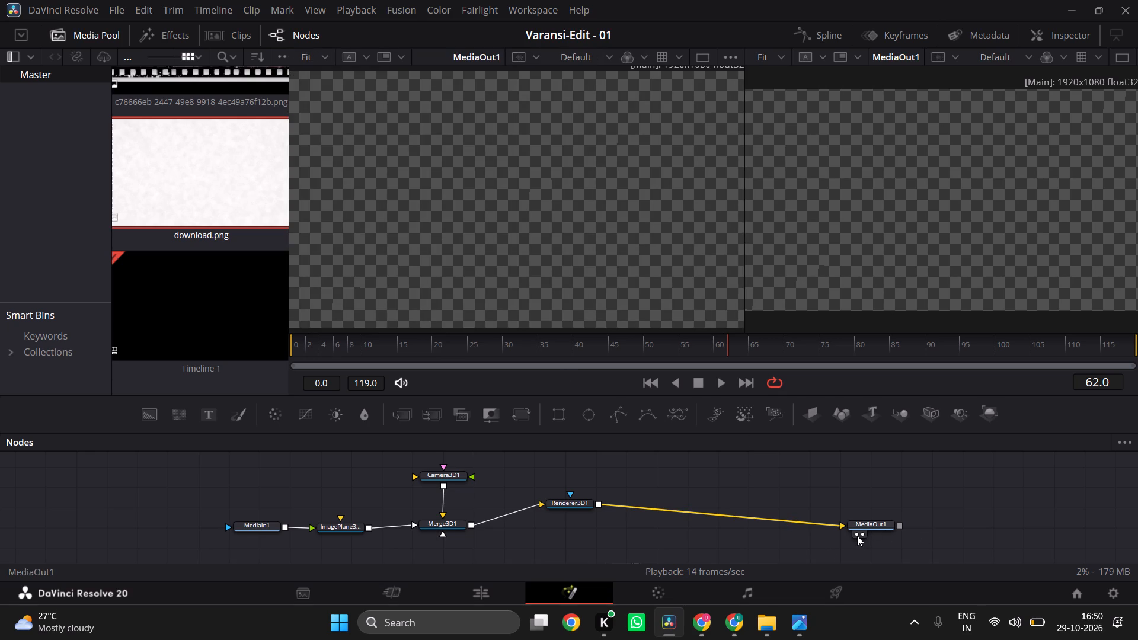
{"action": "left_click", "coordinate": [857, 536]}
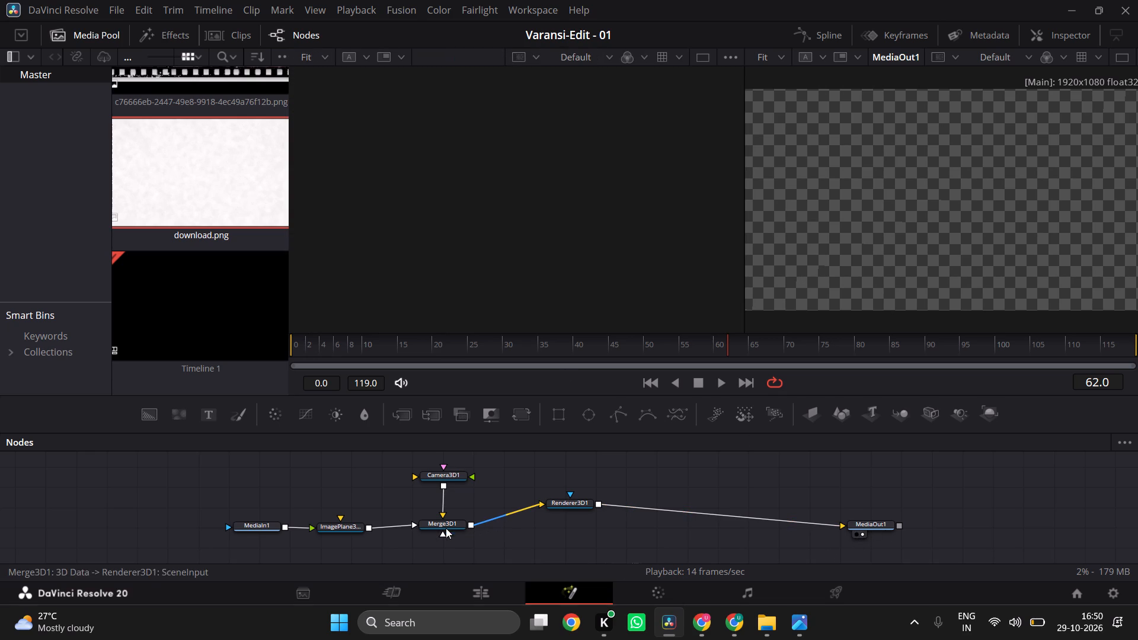
{"action": "left_click", "coordinate": [428, 533]}
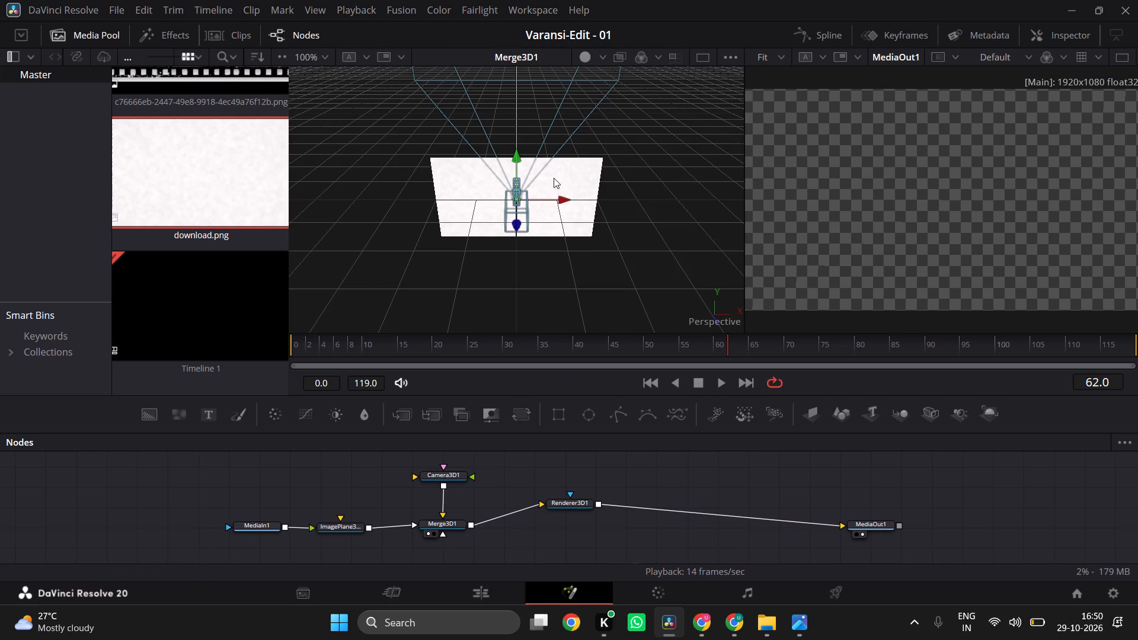
Move the paper-texture image plane up in the Merge3D1 view, roughly centred in front of the camera, until it fills the rendered frame.
{"action": "left_click", "coordinate": [571, 181]}
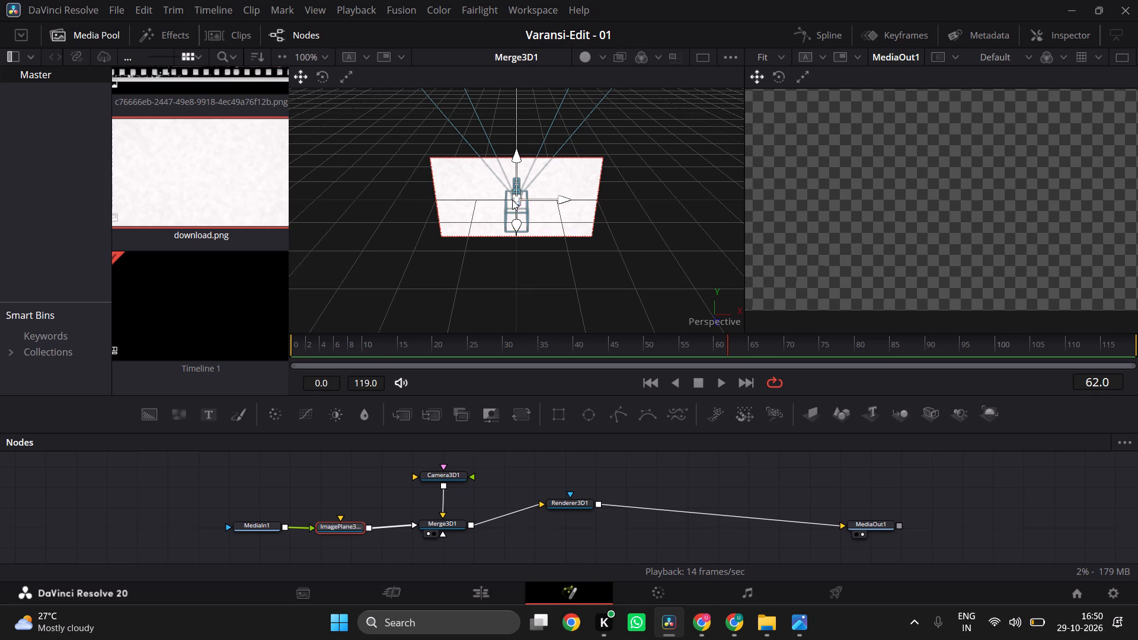
{"action": "left_click_drag", "start_coordinate": [512, 199], "coordinate": [514, 216]}
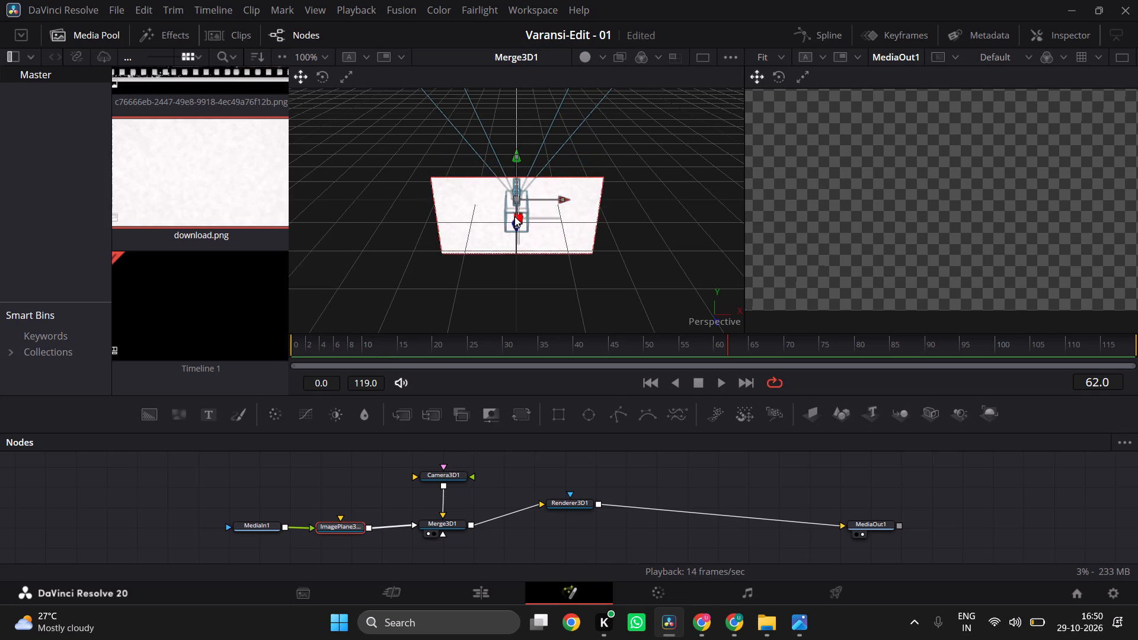
{"action": "left_click_drag", "start_coordinate": [514, 216], "coordinate": [504, 127]}
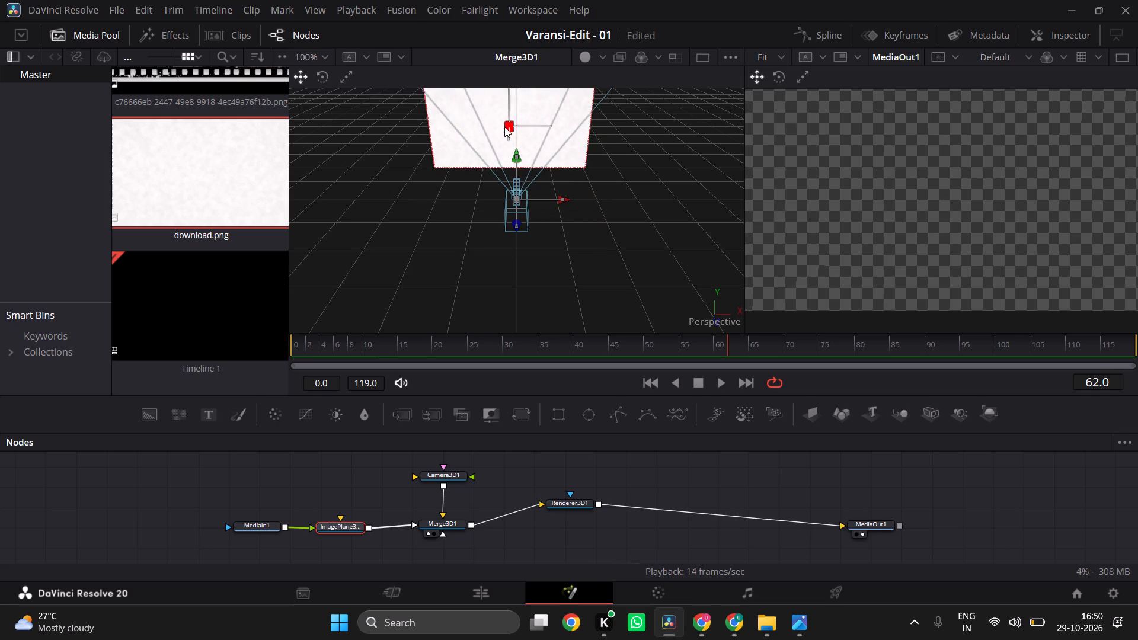
{"action": "left_click_drag", "start_coordinate": [504, 127], "coordinate": [515, 123]}
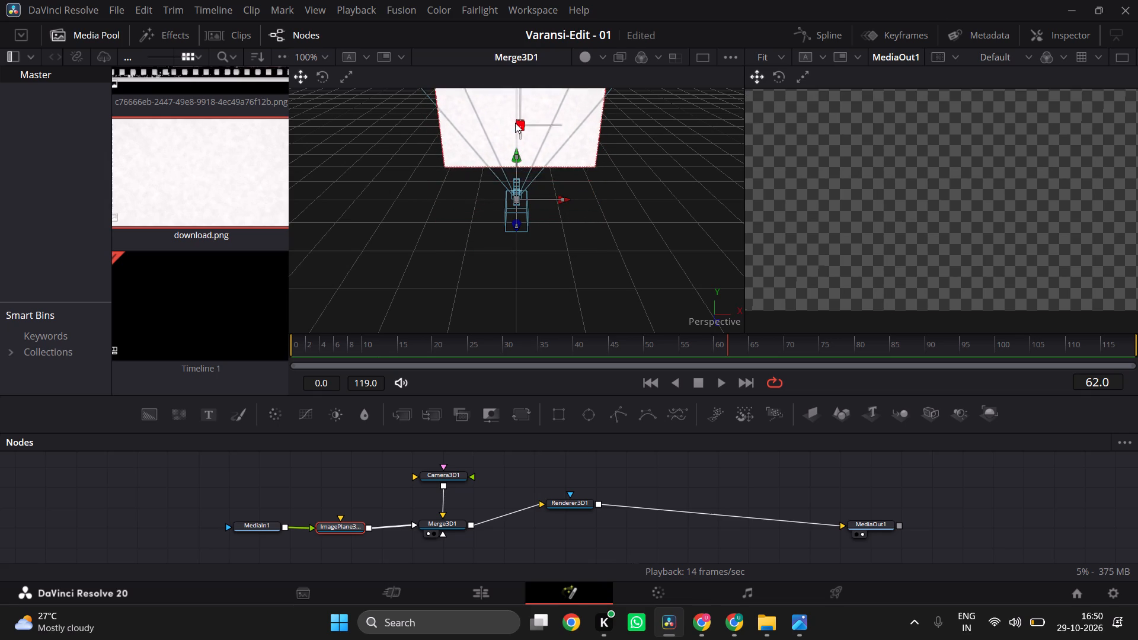
{"action": "left_click_drag", "start_coordinate": [515, 123], "coordinate": [518, 161]}
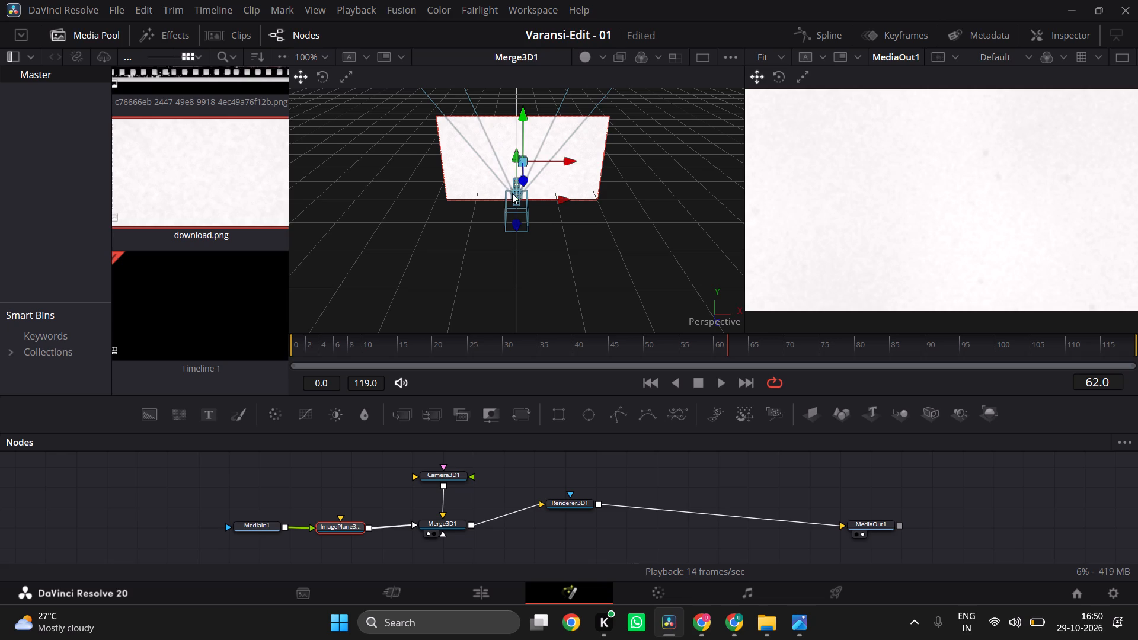
Pull the camera slightly away from the image plane along its Z axis.
{"action": "left_click_drag", "start_coordinate": [512, 193], "coordinate": [510, 201]}
{"action": "left_click_drag", "start_coordinate": [515, 221], "coordinate": [515, 230]}
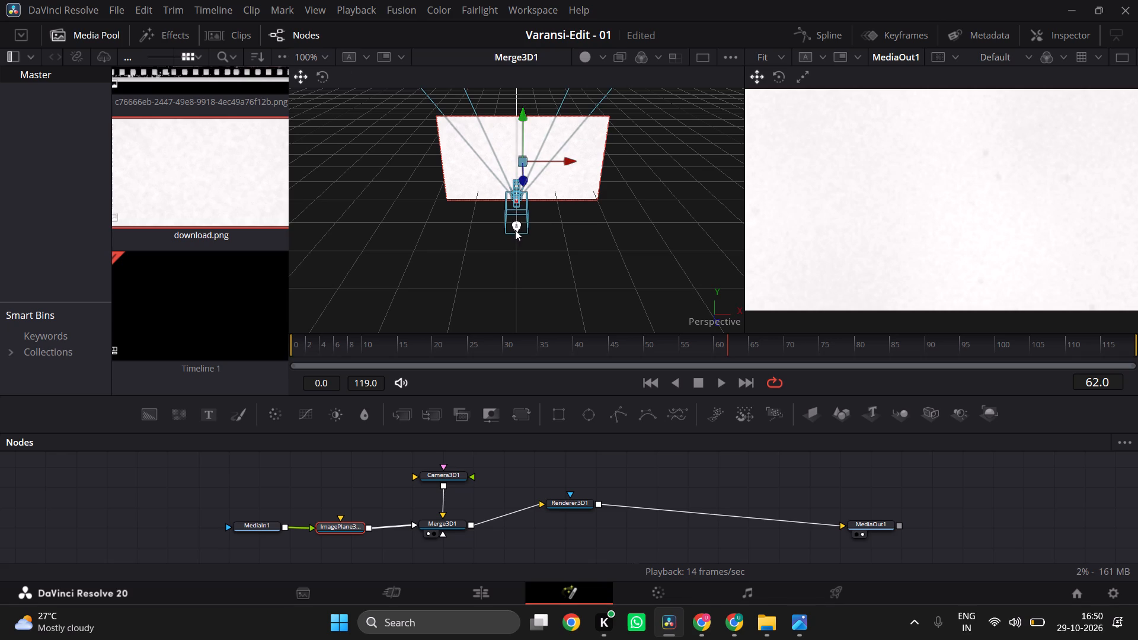
{"action": "left_click_drag", "start_coordinate": [515, 230], "coordinate": [515, 240]}
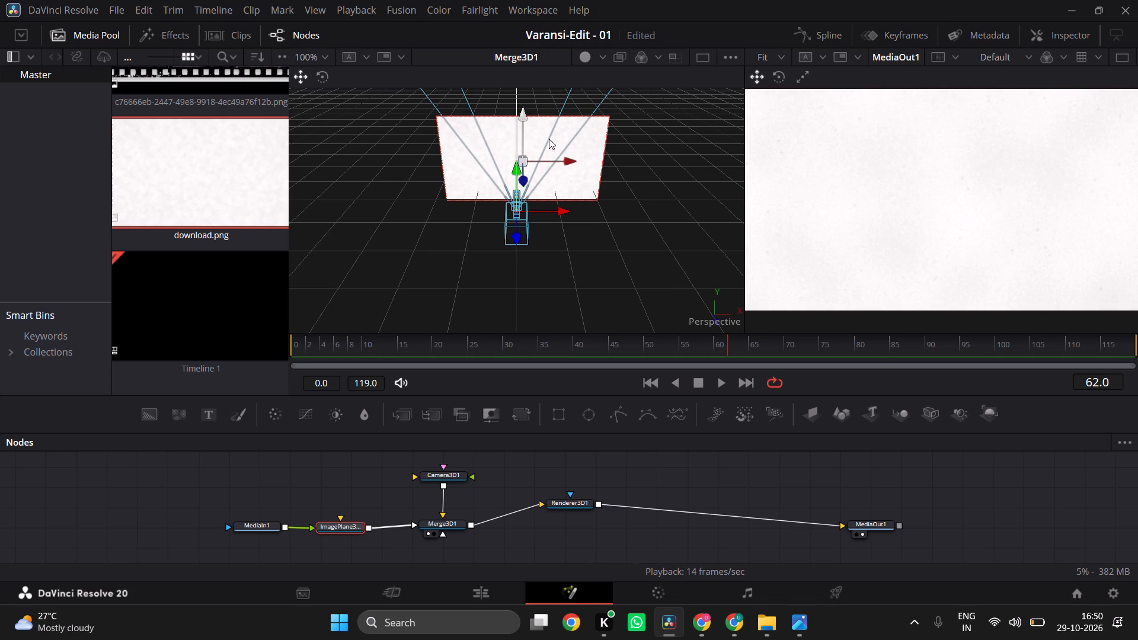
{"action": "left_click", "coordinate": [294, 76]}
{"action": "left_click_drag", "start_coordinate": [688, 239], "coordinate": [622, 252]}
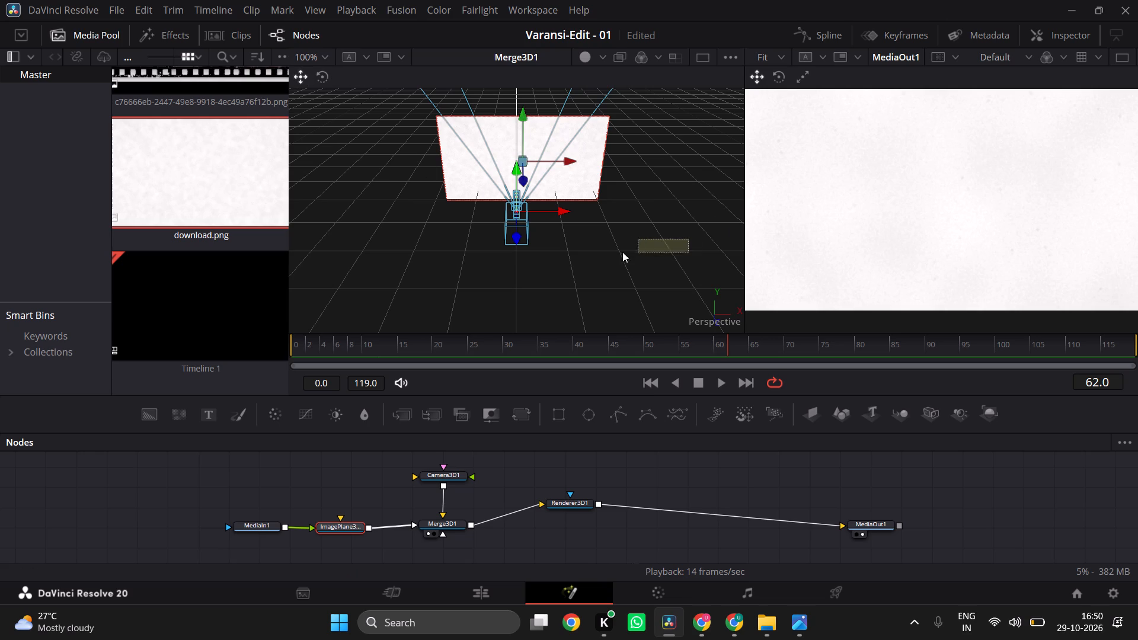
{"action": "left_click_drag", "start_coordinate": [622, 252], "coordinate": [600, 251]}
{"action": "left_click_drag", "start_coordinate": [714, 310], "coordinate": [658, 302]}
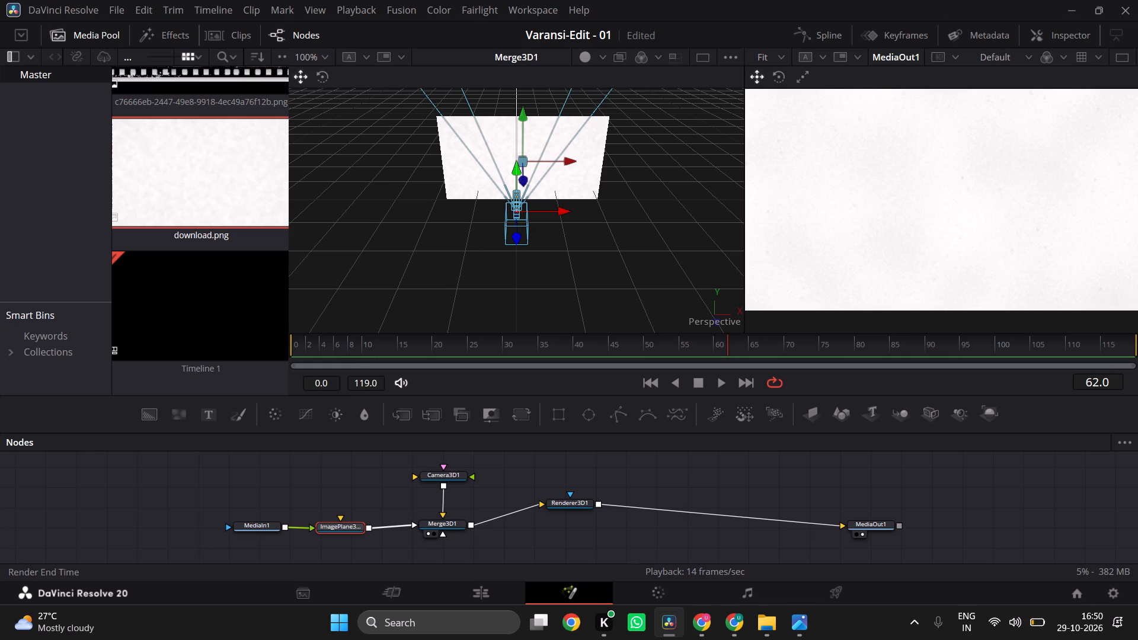
Reduce the render end time to 0.0.
{"action": "left_click_drag", "start_coordinate": [372, 386], "coordinate": [354, 386]}
{"action": "left_click_drag", "start_coordinate": [375, 385], "coordinate": [352, 386]}
{"action": "left_click_drag", "start_coordinate": [352, 386], "coordinate": [267, 363]}
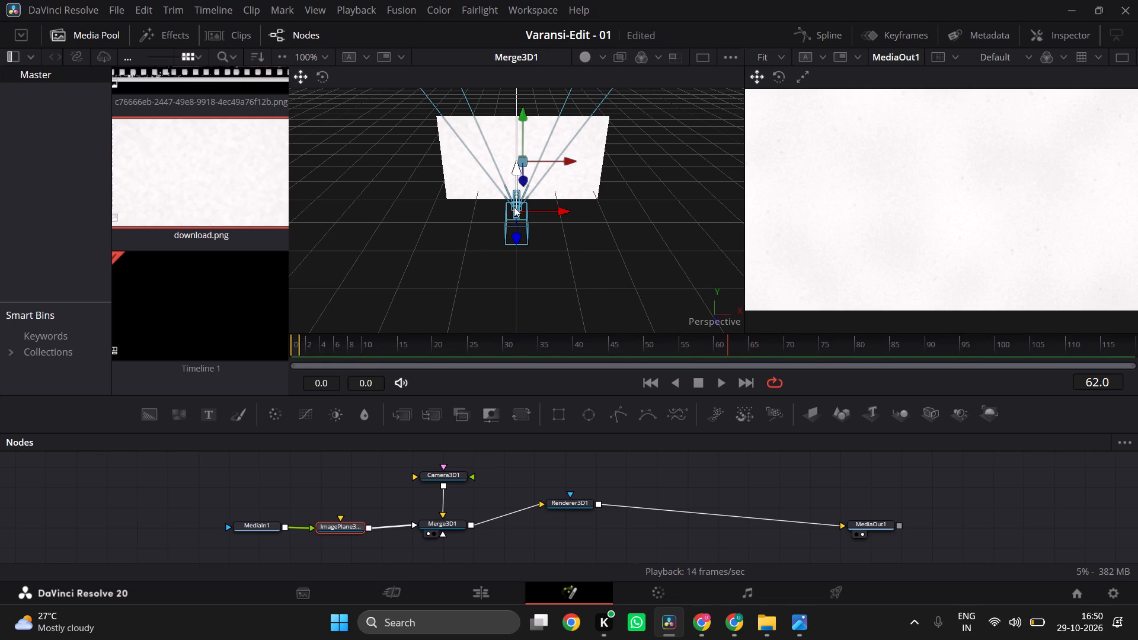
Shift the camera sideways along X in the Merge3D1 view until it lines up with the image plane's centre.
{"action": "left_click_drag", "start_coordinate": [518, 210], "coordinate": [525, 226]}
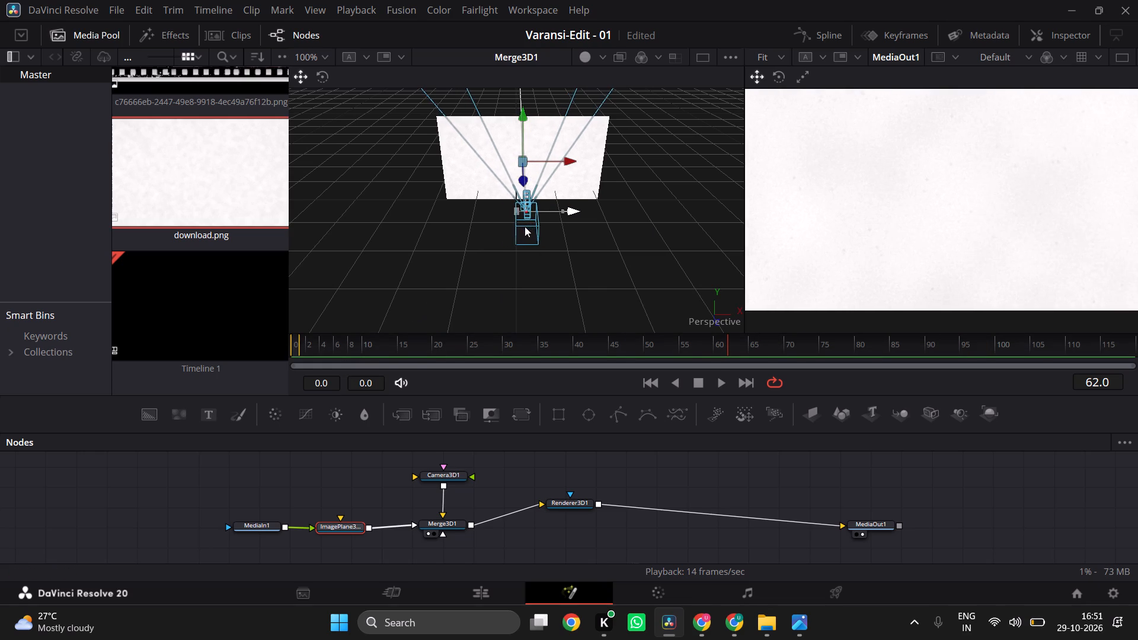
{"action": "left_click_drag", "start_coordinate": [525, 226], "coordinate": [634, 229]}
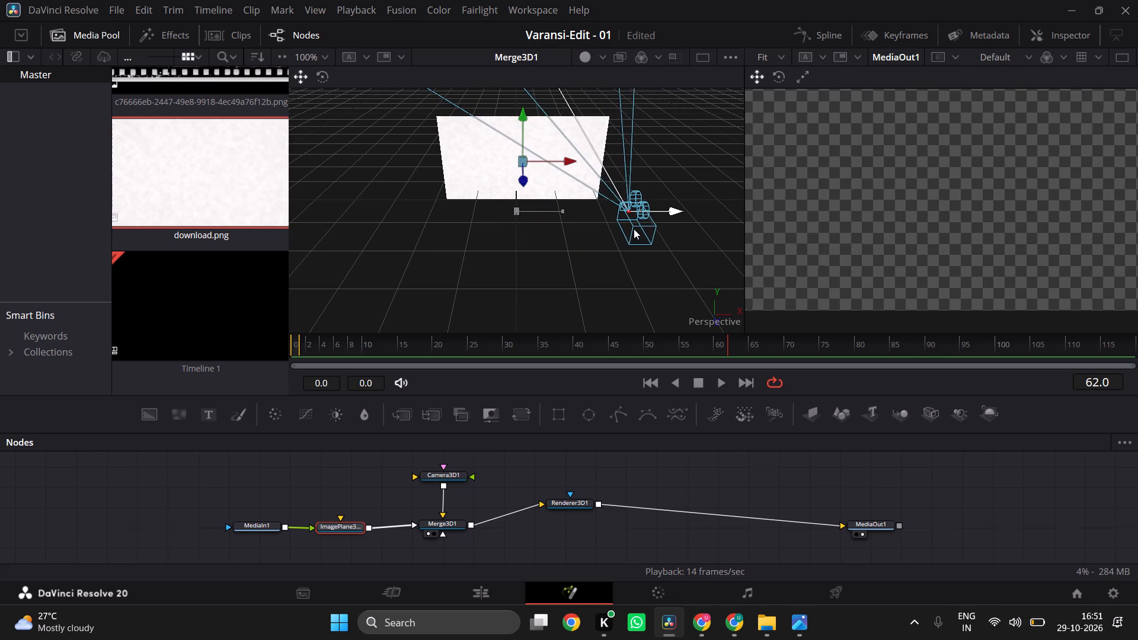
{"action": "left_click_drag", "start_coordinate": [634, 229], "coordinate": [616, 235]}
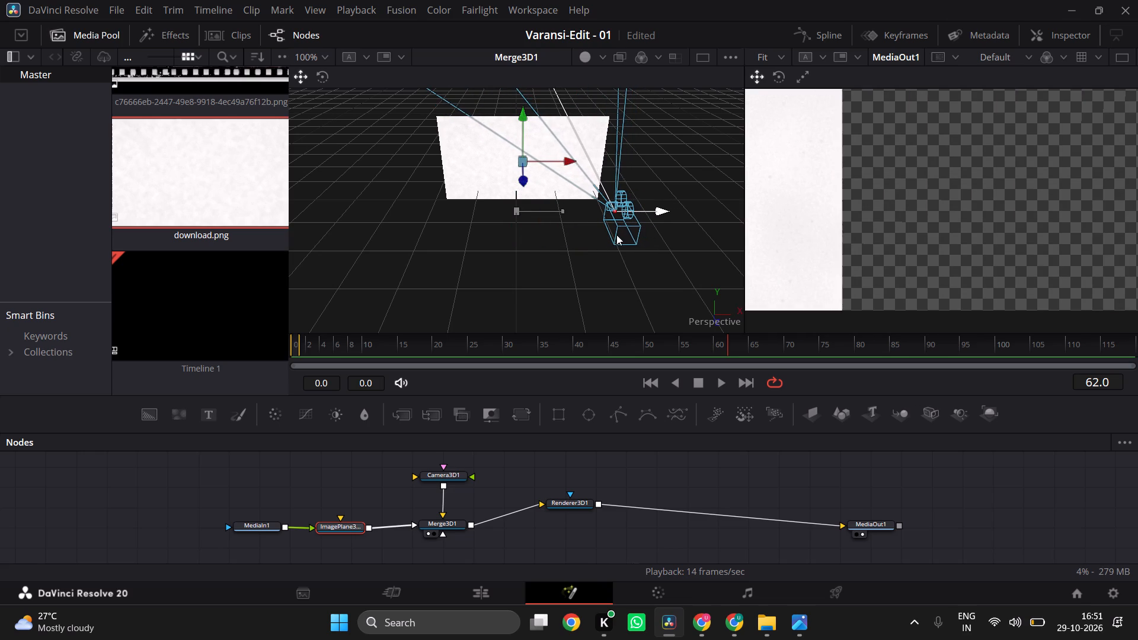
{"action": "left_click_drag", "start_coordinate": [616, 235], "coordinate": [578, 231]}
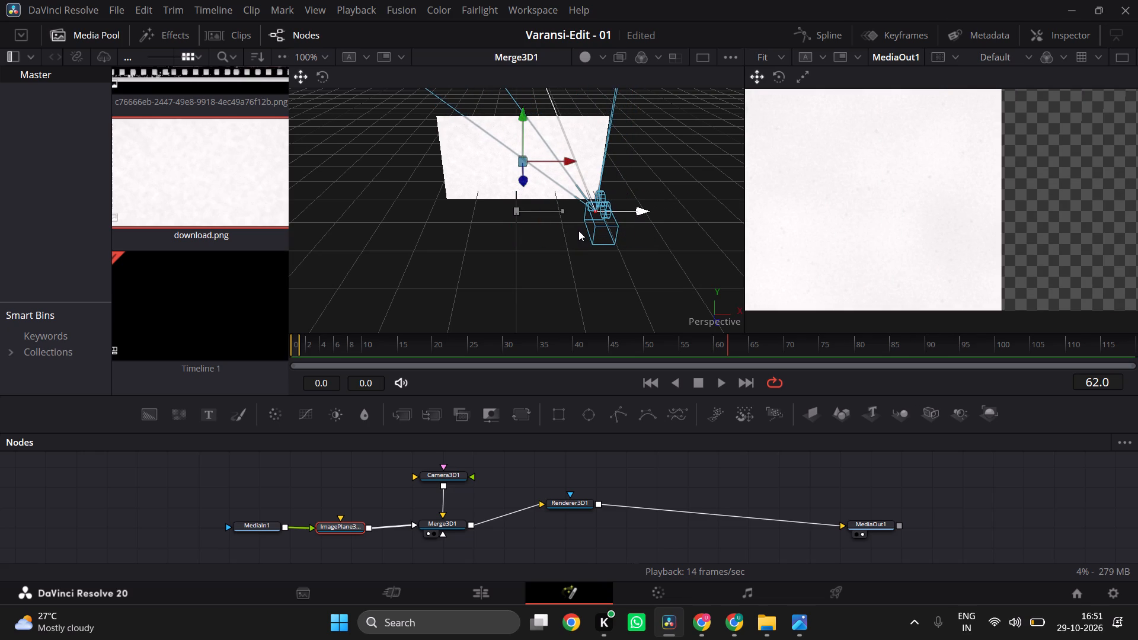
{"action": "left_click_drag", "start_coordinate": [578, 231], "coordinate": [551, 217]}
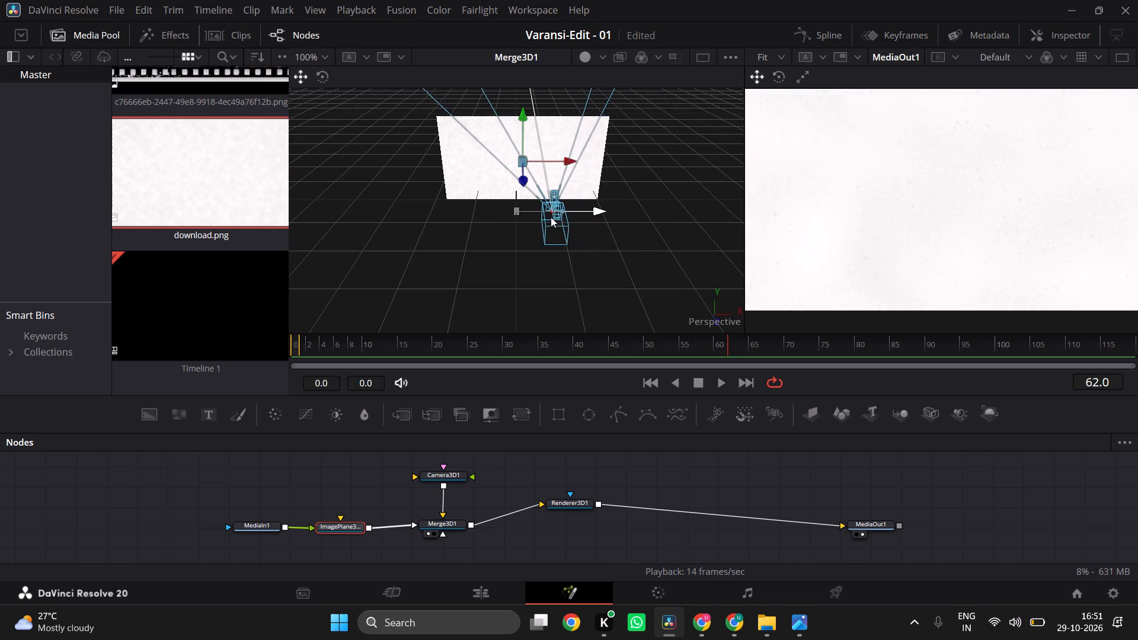
{"action": "left_click_drag", "start_coordinate": [551, 217], "coordinate": [532, 211]}
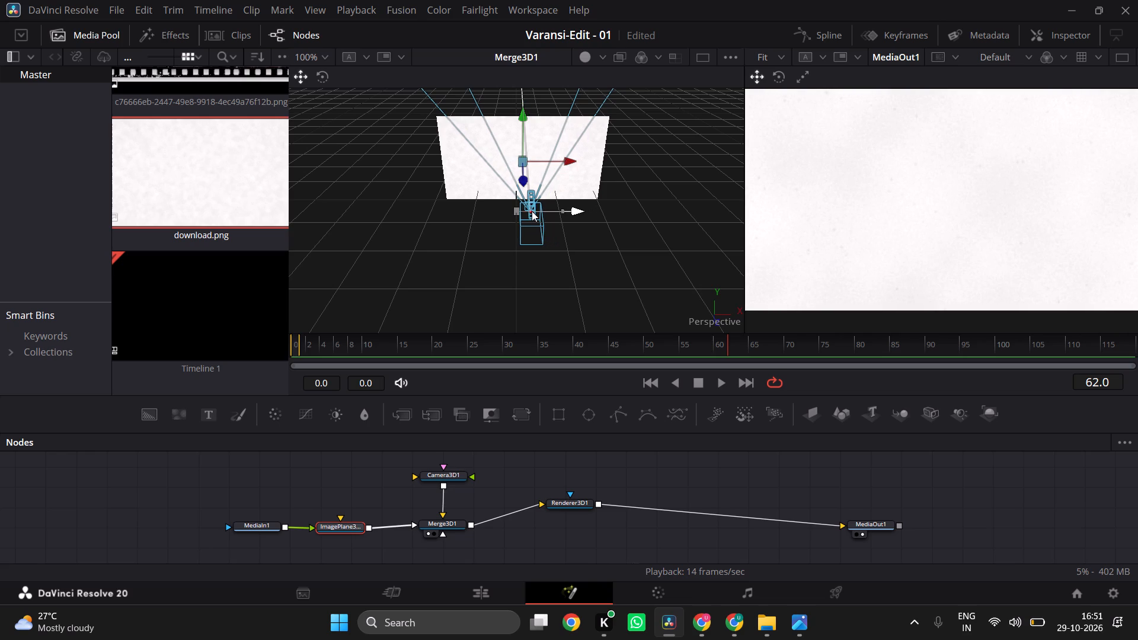
{"action": "left_click_drag", "start_coordinate": [532, 211], "coordinate": [515, 205]}
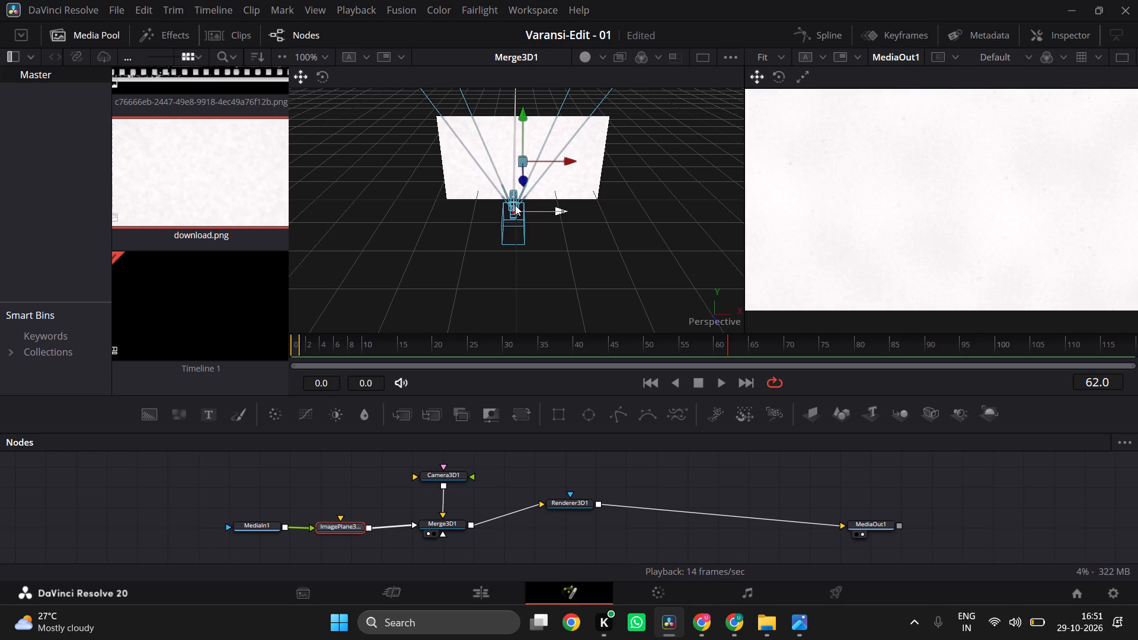
{"action": "left_click_drag", "start_coordinate": [515, 205], "coordinate": [525, 202]}
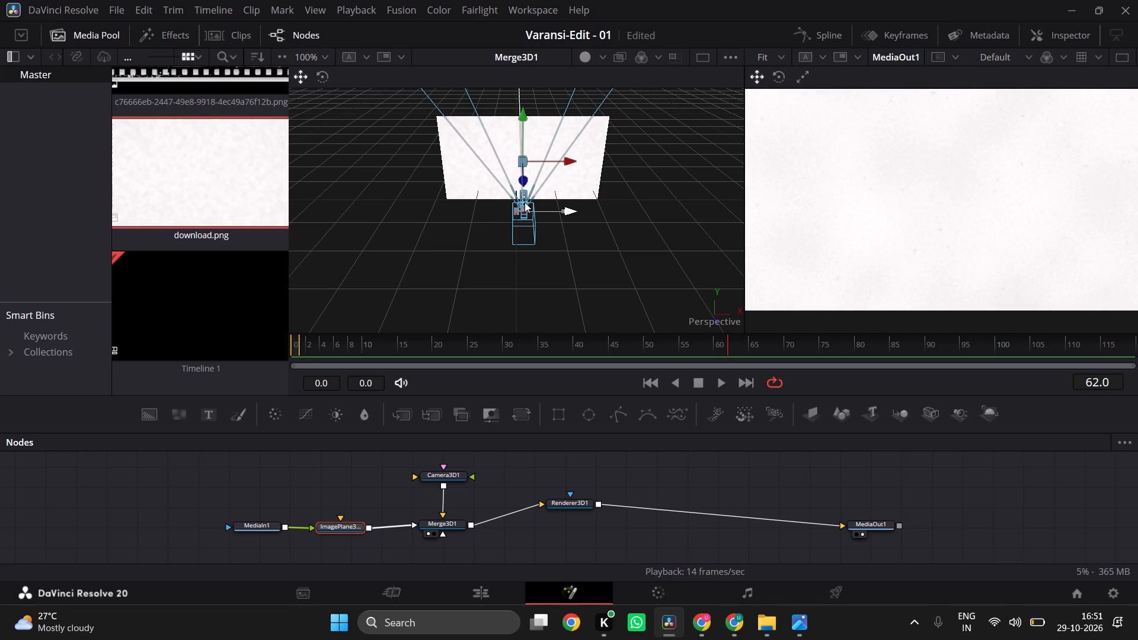
Raise the camera slightly along Y in the Merge3D1 view, keeping the paper texture filling the rendered frame.
{"action": "left_click_drag", "start_coordinate": [523, 162], "coordinate": [522, 151]}
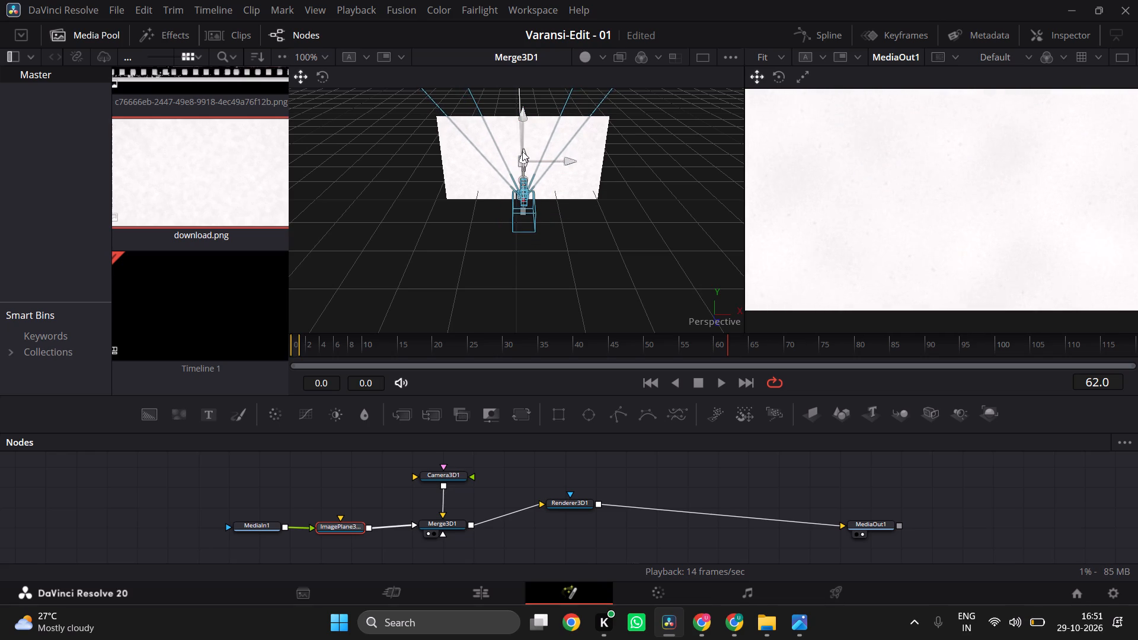
{"action": "left_click_drag", "start_coordinate": [522, 151], "coordinate": [522, 103]}
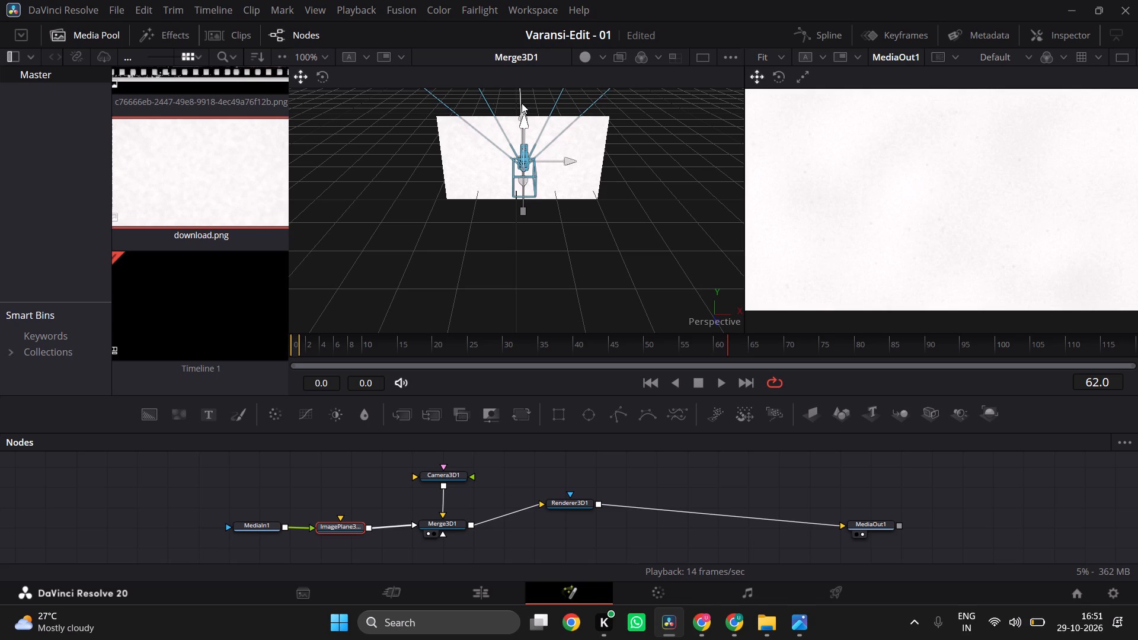
{"action": "left_click_drag", "start_coordinate": [522, 103], "coordinate": [525, 95]}
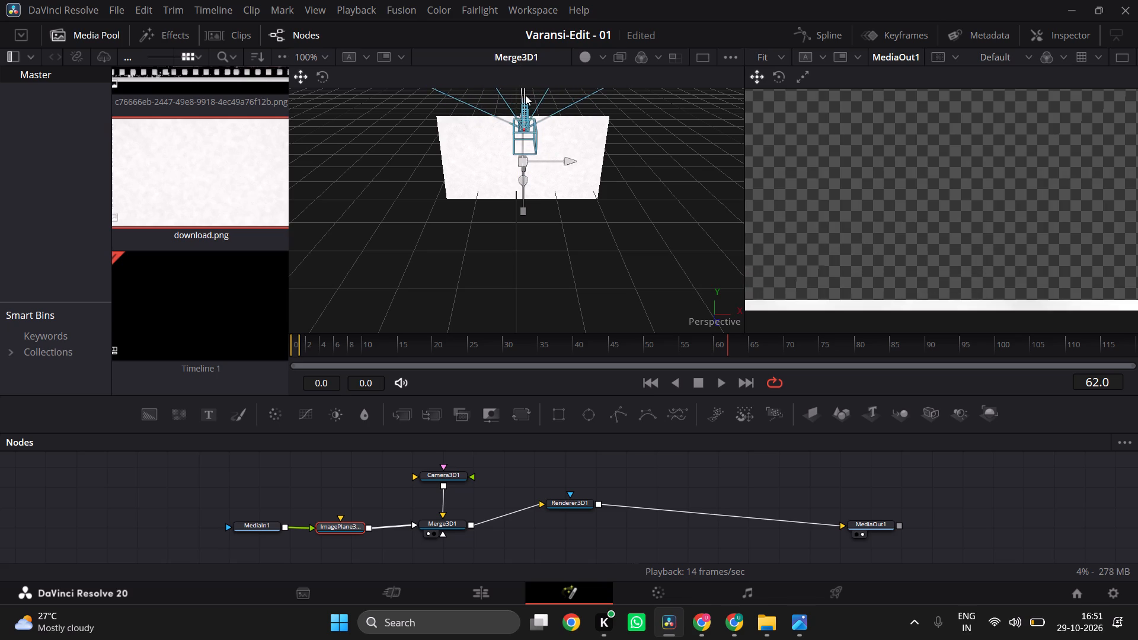
{"action": "left_click_drag", "start_coordinate": [525, 95], "coordinate": [533, 139]}
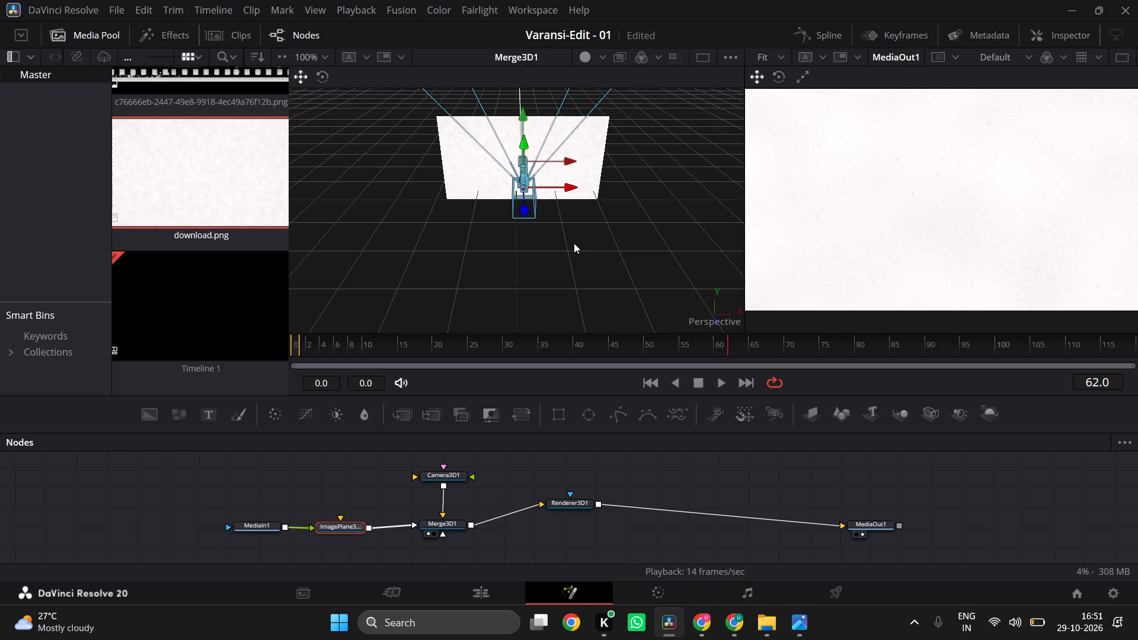
{"action": "scroll", "coordinate": [574, 243], "scroll_direction": "down", "scroll_amount": 1, "text": "ctrl"}
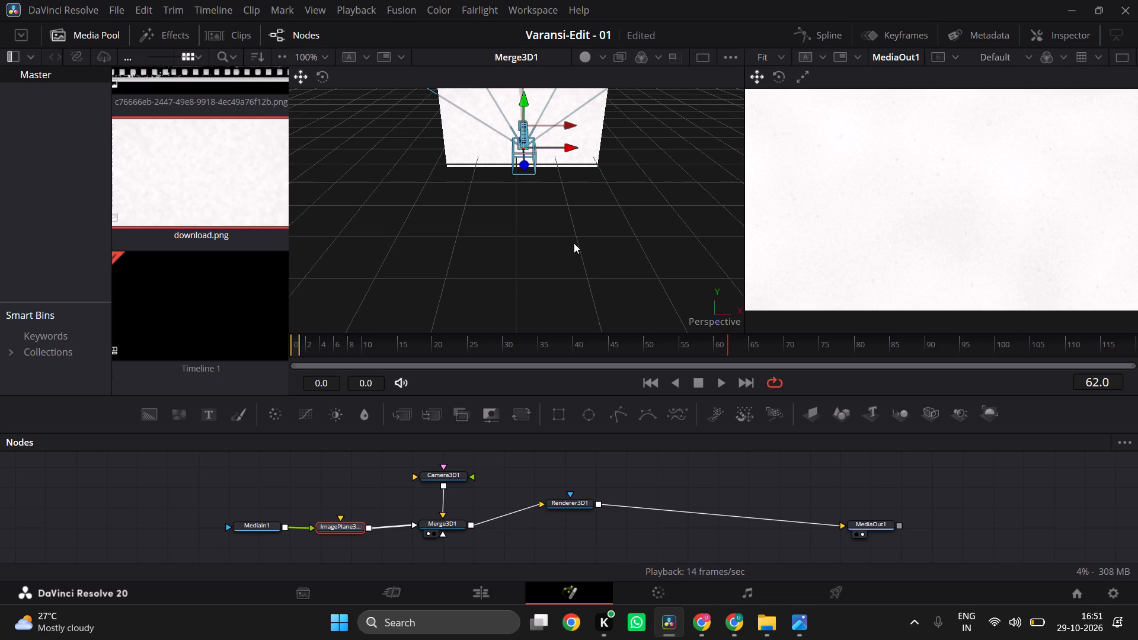